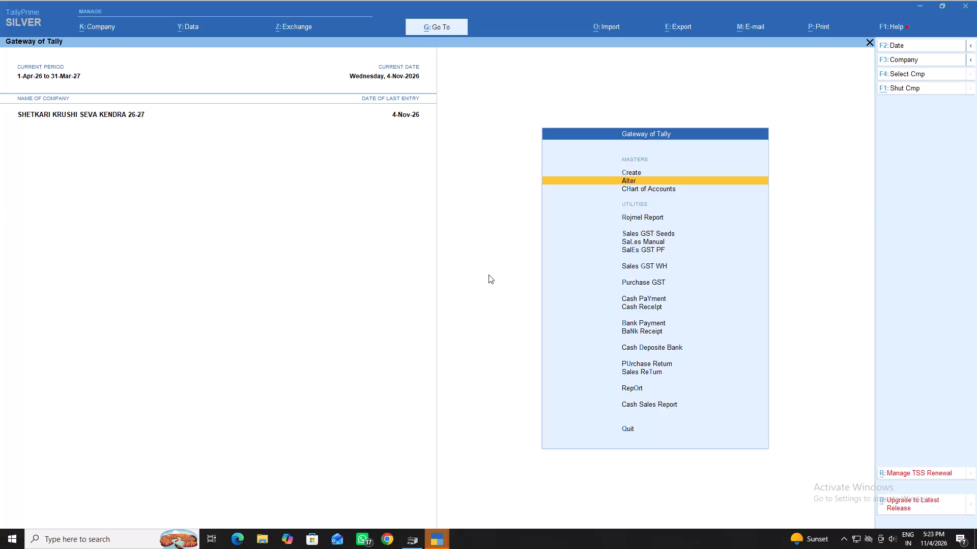
Start a new Sales GST PF voucher with the GST voucher class.
{"action": "key", "text": "Down"}
{"action": "key", "text": "Down"}
{"action": "key", "text": "Down"}
{"action": "key", "text": "Down"}
{"action": "key", "text": "Down"}
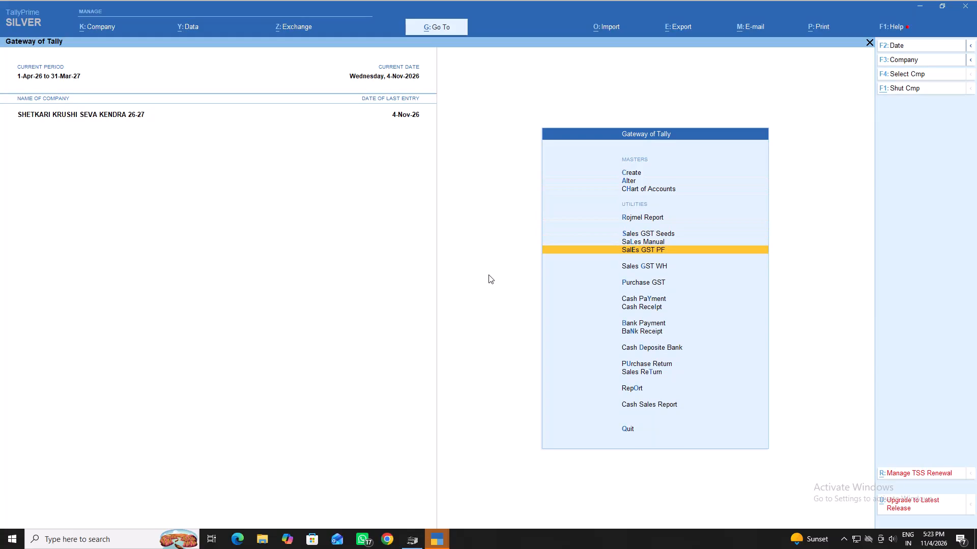
{"action": "key", "text": "Return"}
{"action": "key", "text": "Return"}
Set the party account to the customer ledger whose first name is Bhagavan and keep the remaining party details as filled in.
{"action": "type", "text": "bh"}
{"action": "key", "text": "Down"}
{"action": "key", "text": "Down"}
{"action": "key", "text": "Down"}
{"action": "key", "text": "Down"}
{"action": "key", "text": "Down"}
{"action": "key", "text": "Down"}
{"action": "key", "text": "Down"}
{"action": "key", "text": "Down"}
{"action": "key", "text": "Down"}
{"action": "key", "text": "Down"}
{"action": "key", "text": "Down"}
{"action": "key", "text": "Down"}
{"action": "key", "text": "Down"}
{"action": "key", "text": "Down"}
{"action": "key", "text": "Down"}
{"action": "key", "text": "Down"}
{"action": "key", "text": "Down"}
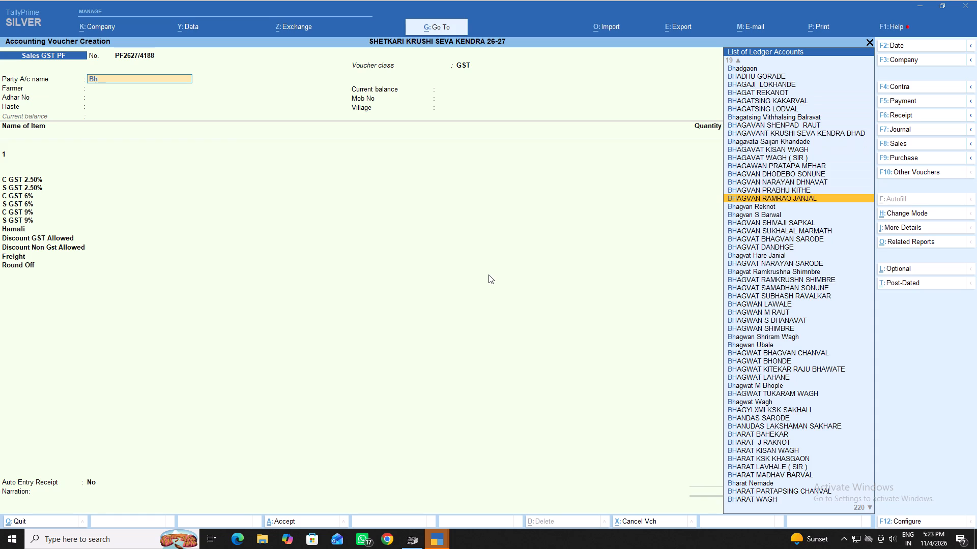
{"action": "key", "text": "Down"}
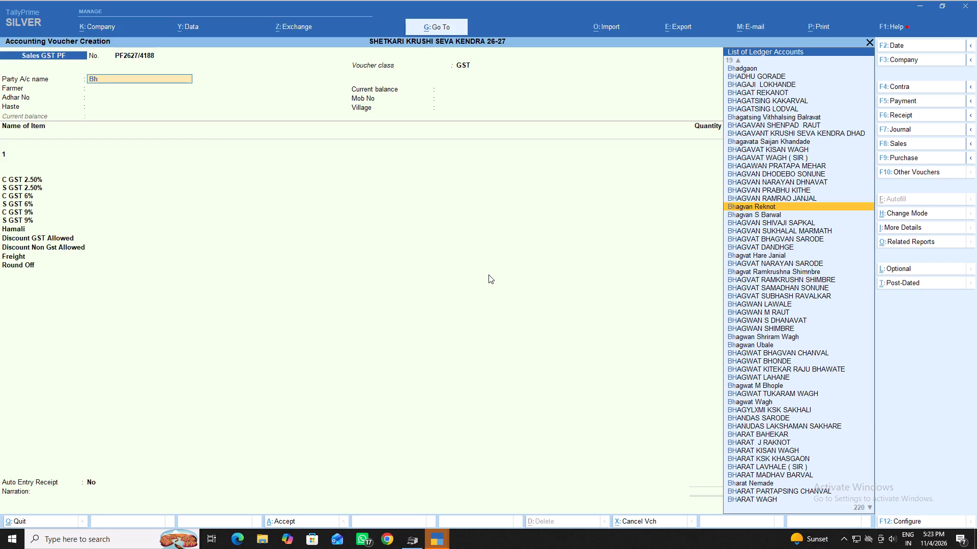
{"action": "key", "text": "Up"}
{"action": "key", "text": "Up"}
{"action": "key", "text": "Up"}
{"action": "key", "text": "Up"}
{"action": "key", "text": "Up"}
{"action": "key", "text": "Up"}
{"action": "key", "text": "Up"}
{"action": "key", "text": "Up"}
{"action": "key", "text": "Up"}
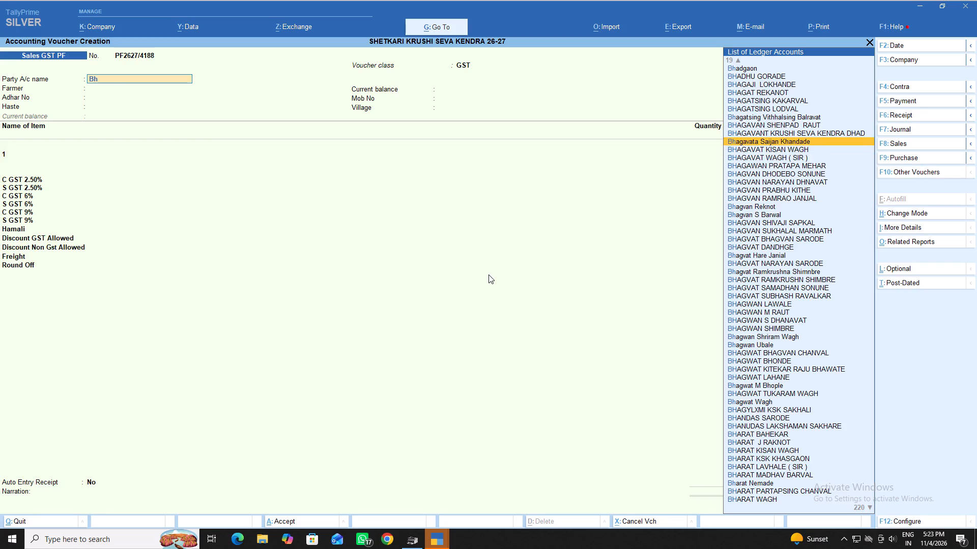
{"action": "key", "text": "Up"}
{"action": "key", "text": "Return"}
{"action": "key", "text": "Return"}
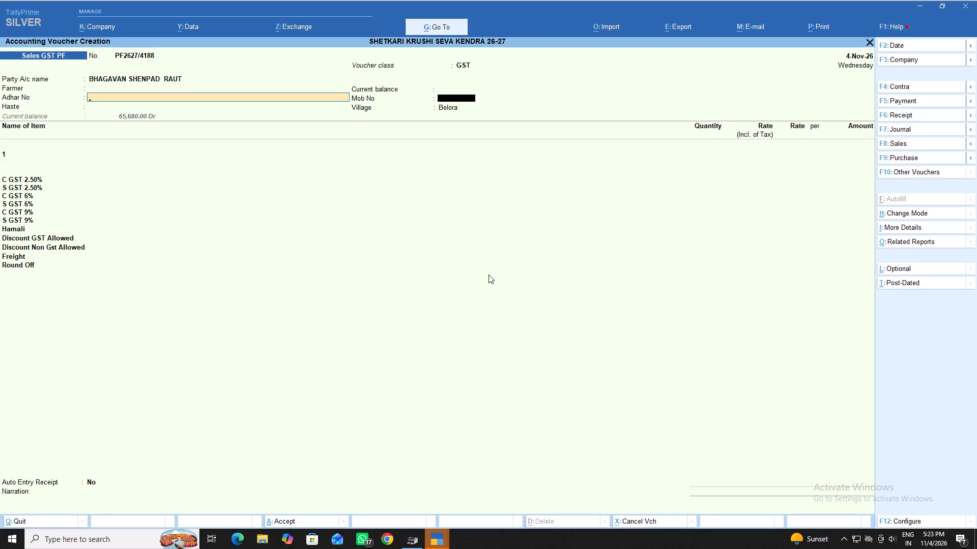
{"action": "key", "text": "Return"}
{"action": "key", "text": "Return"}
{"action": "key", "text": "Return"}
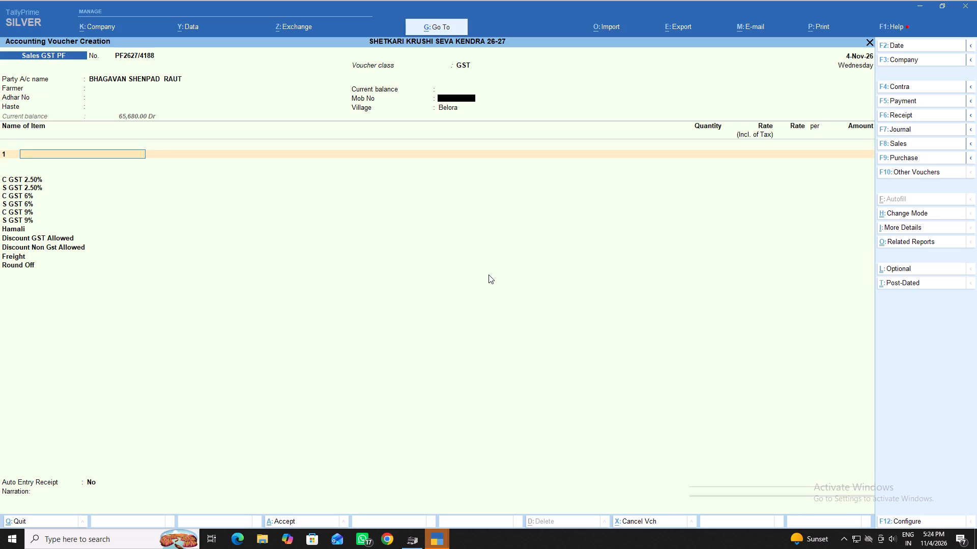
Choose SANVARDHAN KIT 2 LTR as the voucher's first stock item.
{"action": "type", "text": "san"}
{"action": "key", "text": "Down"}
{"action": "key", "text": "Down"}
{"action": "key", "text": "Down"}
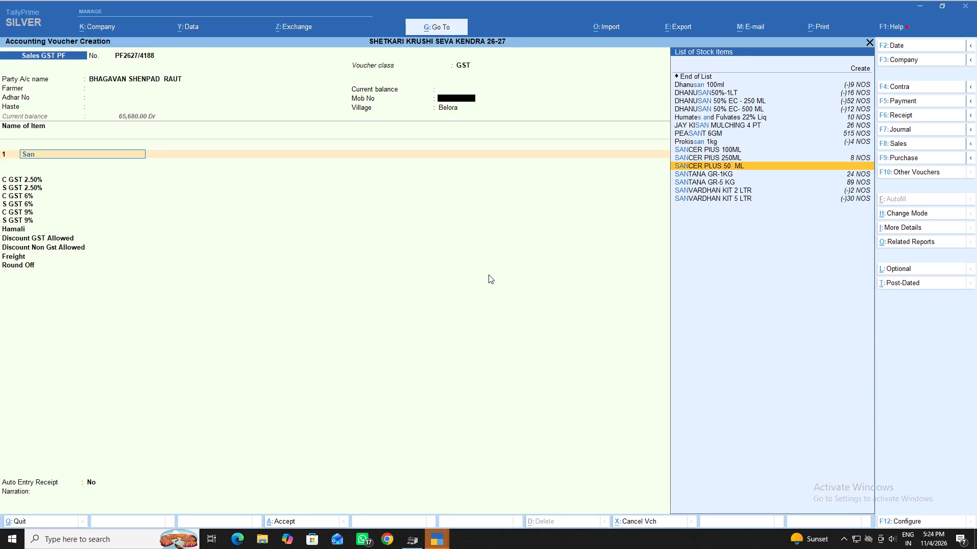
{"action": "key", "text": "Down"}
{"action": "key", "text": "Down"}
{"action": "key", "text": "Down"}
{"action": "key", "text": "Return"}
Allocate 1 NOS of the kit from batch SAI/01/2024 at a tax-inclusive rate of 770.
{"action": "key", "text": "Return"}
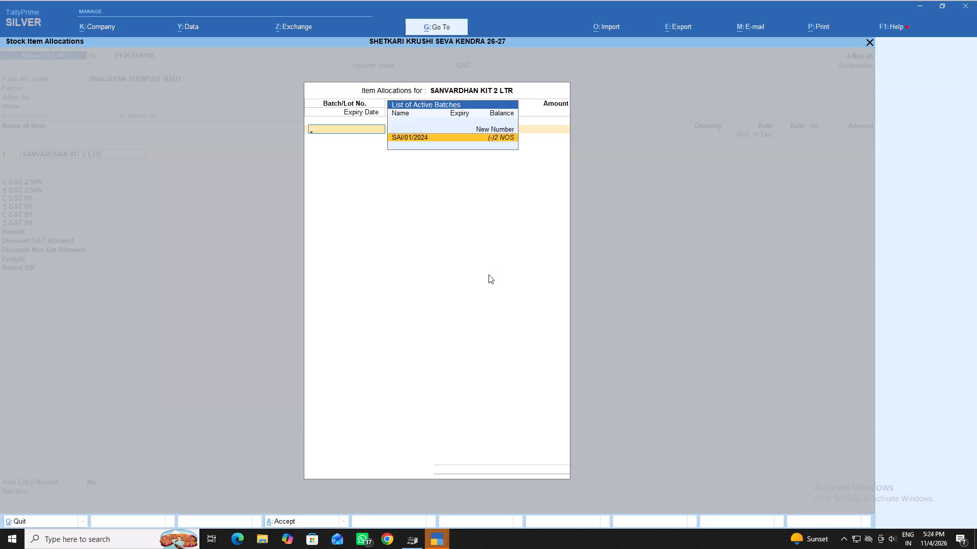
{"action": "key", "text": "1"}
{"action": "key", "text": "Return"}
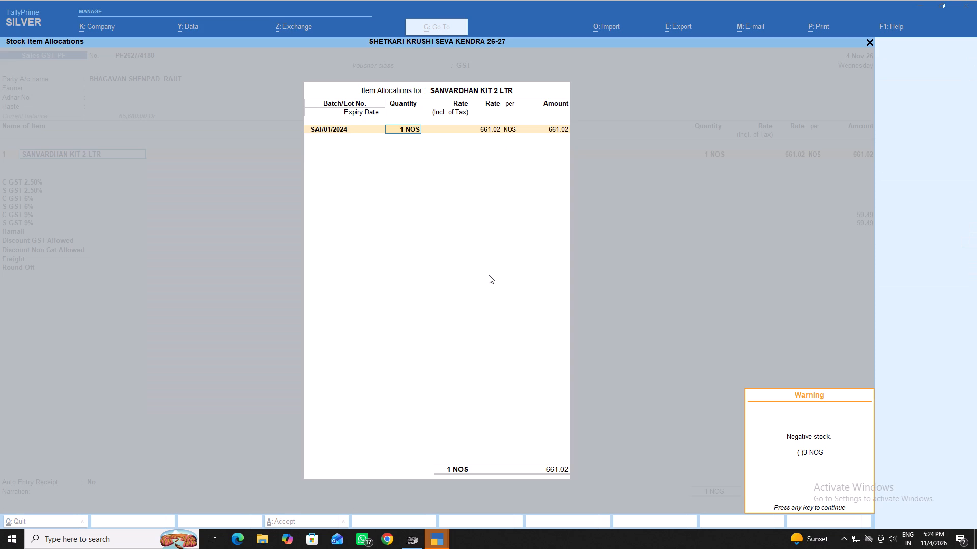
{"action": "key", "text": "Return"}
{"action": "type", "text": "770"}
{"action": "key", "text": "Return"}
{"action": "key", "text": "Return"}
{"action": "key", "text": "Return"}
{"action": "key", "text": "Return"}
Set the batch's expiry date to 1.2.2029 and complete the item allocation.
{"action": "type", "text": "1.."}
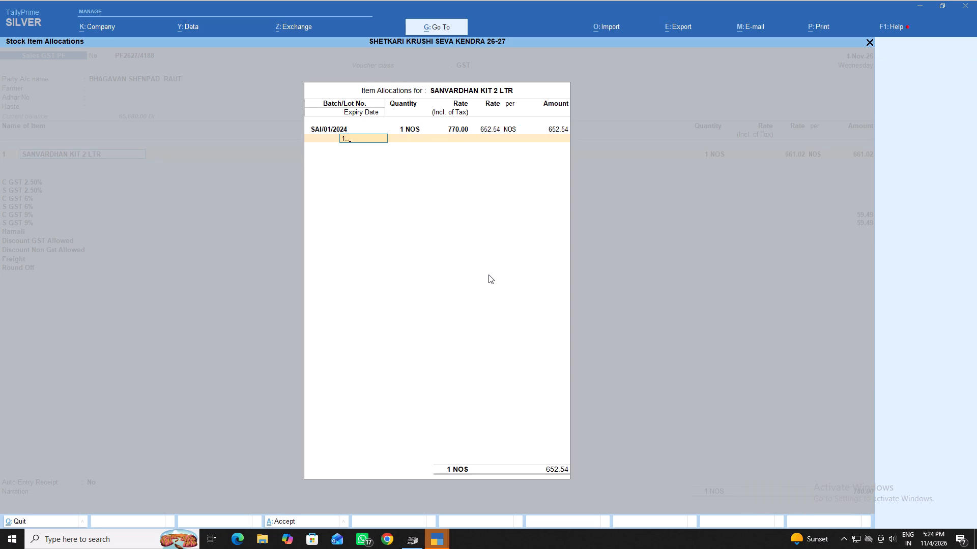
{"action": "key", "text": "BackSpace"}
{"action": "key", "text": "BackSpace"}
{"action": "key", "text": "period"}
{"action": "type", "text": "2.2029"}
{"action": "key", "text": "Return"}
{"action": "key", "text": "Return"}
{"action": "key", "text": "Return"}
{"action": "key", "text": "Return"}
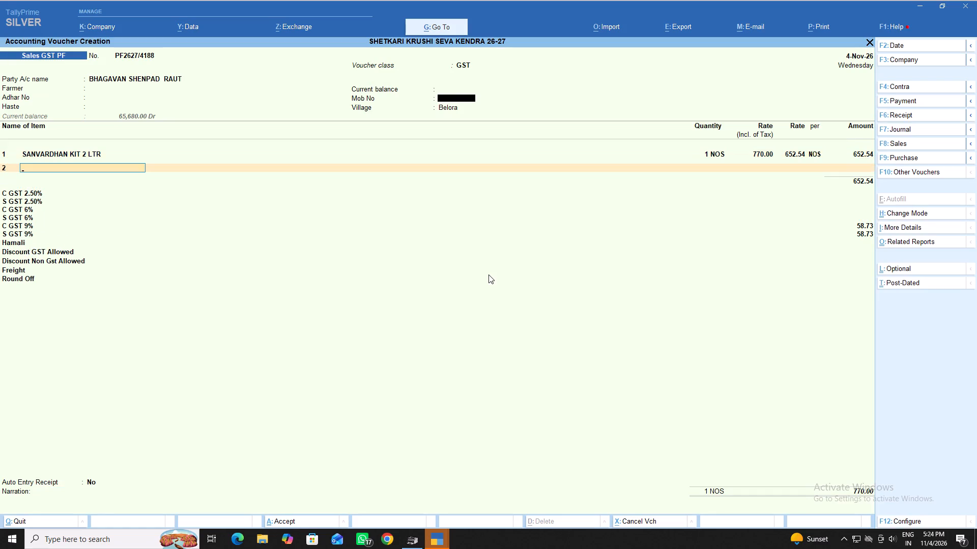
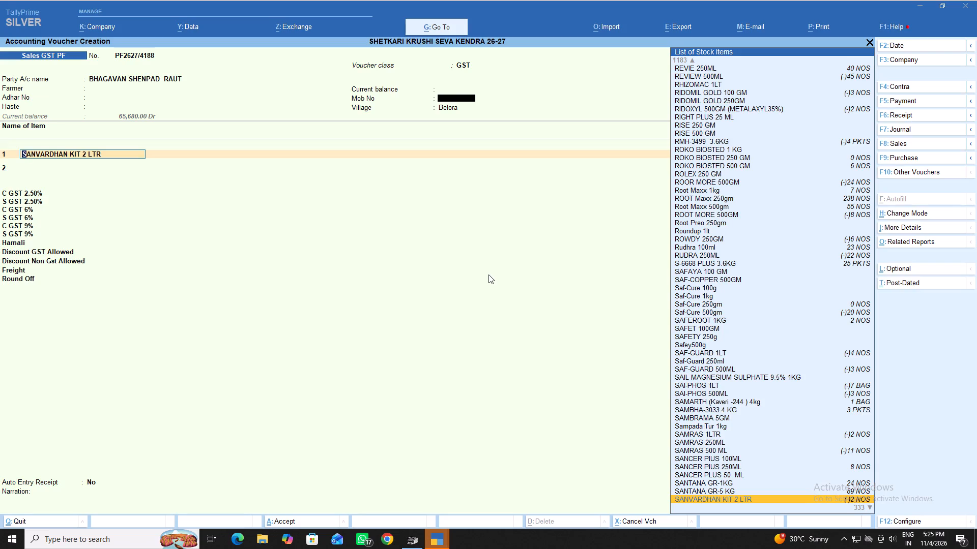
Keep the SANVARDHAN KIT 2 LTR line and its batch allocation as filled in, and advance to the second item line.
{"action": "key", "text": "Return"}
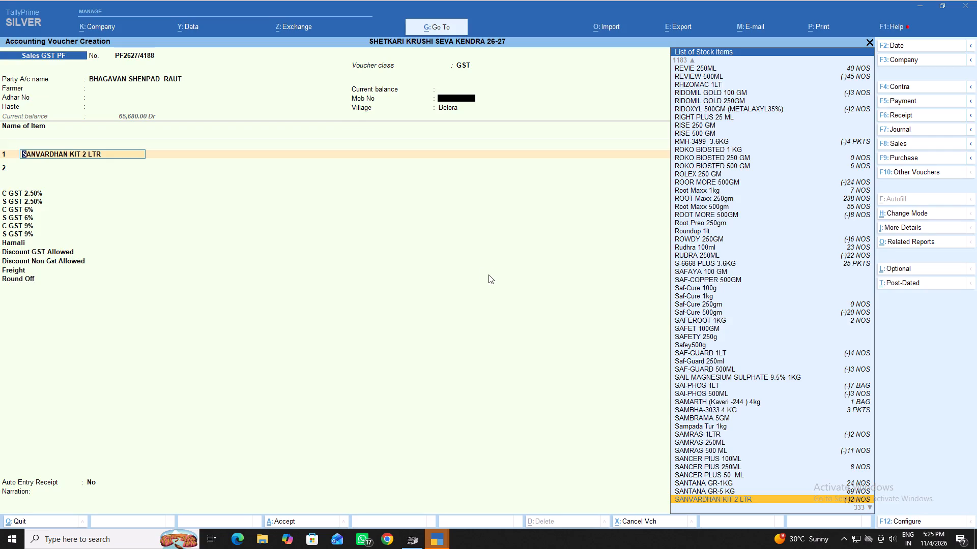
{"action": "key", "text": "Return"}
{"action": "key", "text": "Return"}
{"action": "key", "text": "Return"}
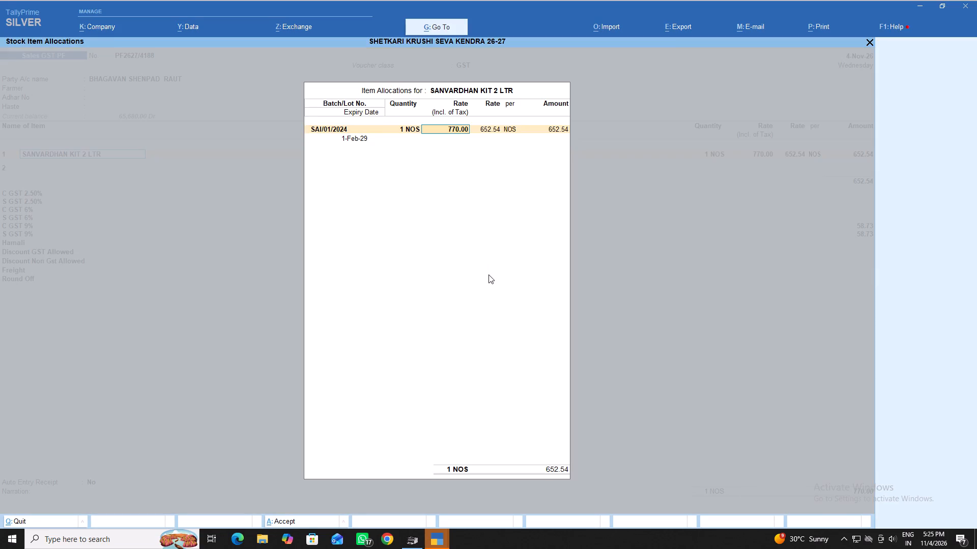
{"action": "key", "text": "Return"}
{"action": "key", "text": "Return"}
{"action": "key", "text": "Return"}
{"action": "key", "text": "Return"}
{"action": "key", "text": "Return"}
{"action": "key", "text": "Return"}
{"action": "key", "text": "Return"}
{"action": "key", "text": "Return"}
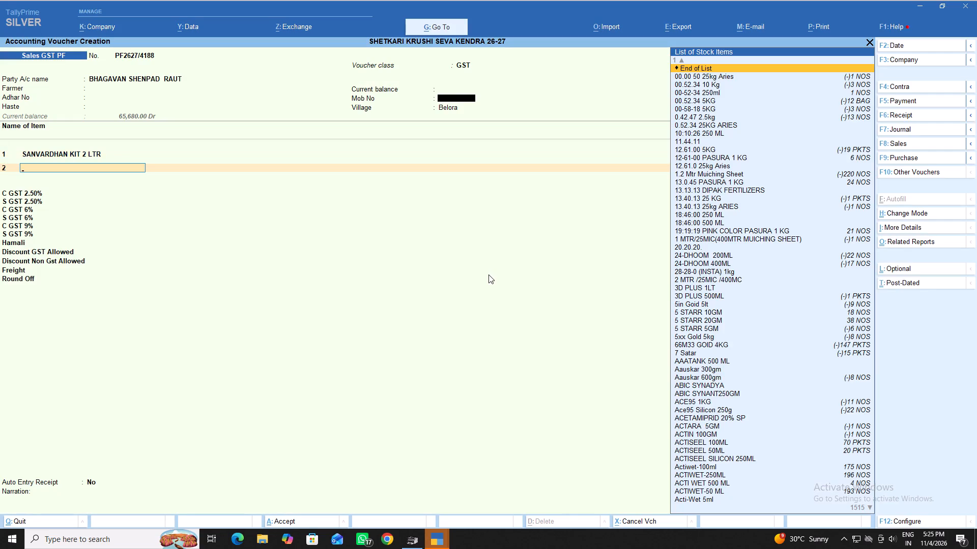
Choose CHEMDOOT -100GM as the voucher's second stock item.
{"action": "type", "text": "ch"}
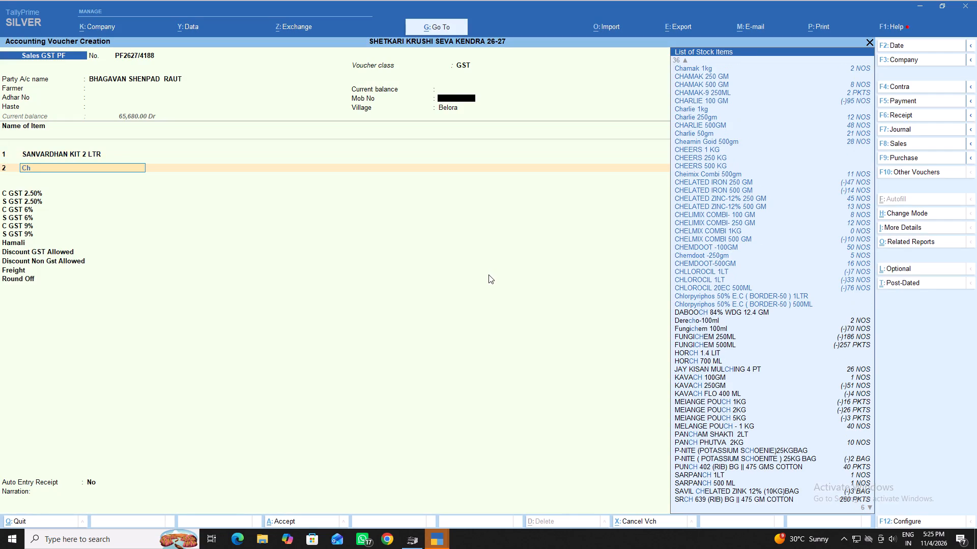
{"action": "key", "text": "Down"}
{"action": "key", "text": "Down"}
{"action": "key", "text": "Down"}
{"action": "key", "text": "Down"}
{"action": "key", "text": "Down"}
{"action": "key", "text": "Down"}
{"action": "key", "text": "Down"}
{"action": "key", "text": "Down"}
{"action": "key", "text": "Down"}
{"action": "key", "text": "Down"}
{"action": "key", "text": "Down"}
{"action": "key", "text": "Down"}
{"action": "key", "text": "Down"}
{"action": "key", "text": "Down"}
{"action": "key", "text": "Down"}
{"action": "key", "text": "Down"}
{"action": "key", "text": "Down"}
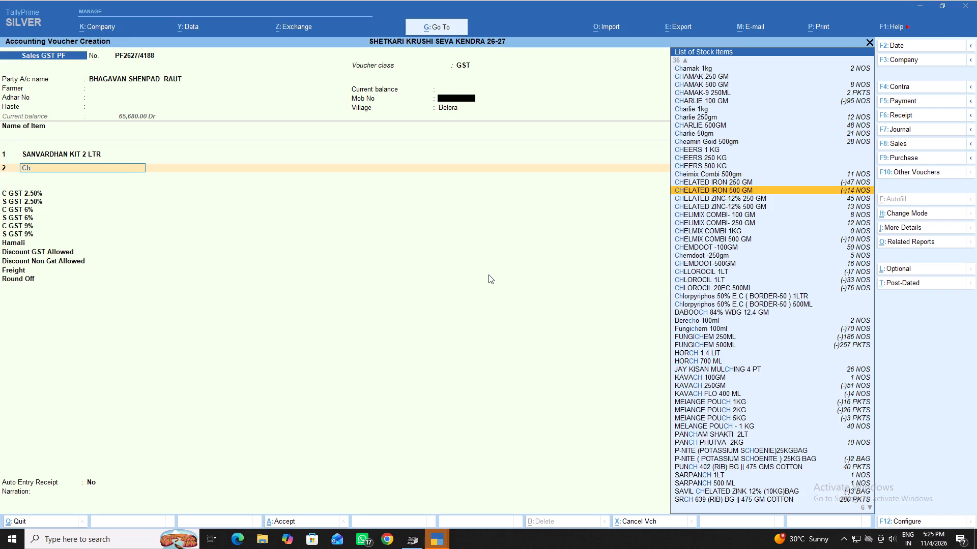
{"action": "key", "text": "Down"}
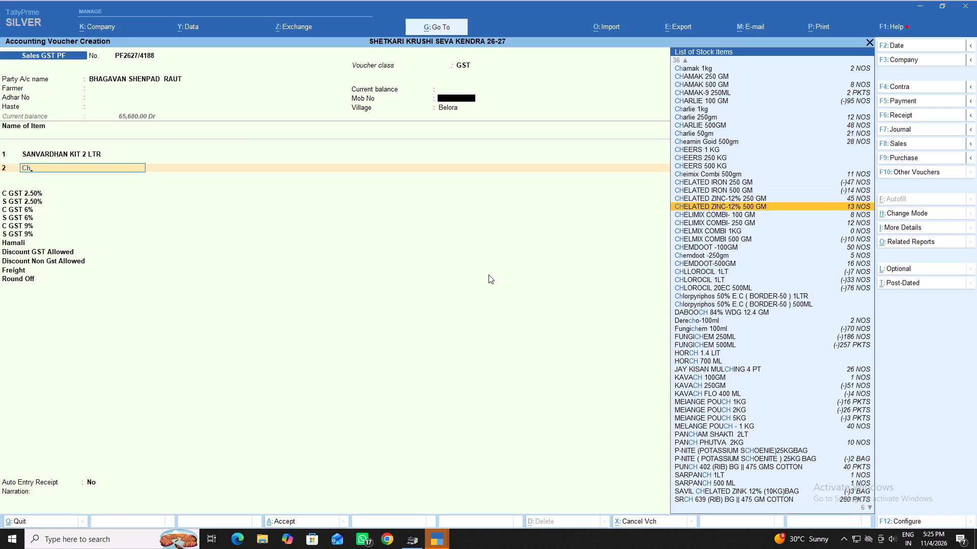
{"action": "key", "text": "Down"}
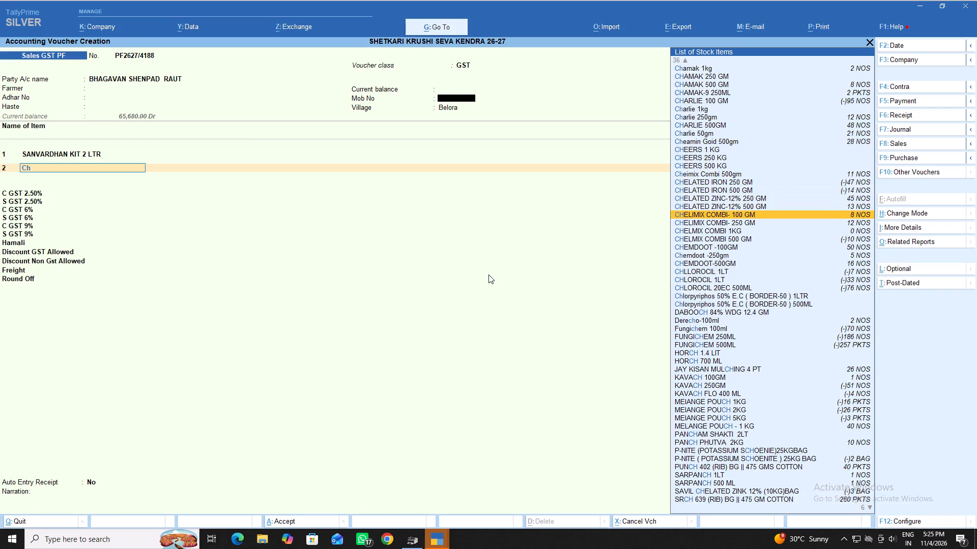
{"action": "key", "text": "Down"}
{"action": "key", "text": "Down"}
{"action": "key", "text": "Down"}
{"action": "key", "text": "Down"}
{"action": "key", "text": "Down"}
{"action": "key", "text": "Up"}
{"action": "key", "text": "Return"}
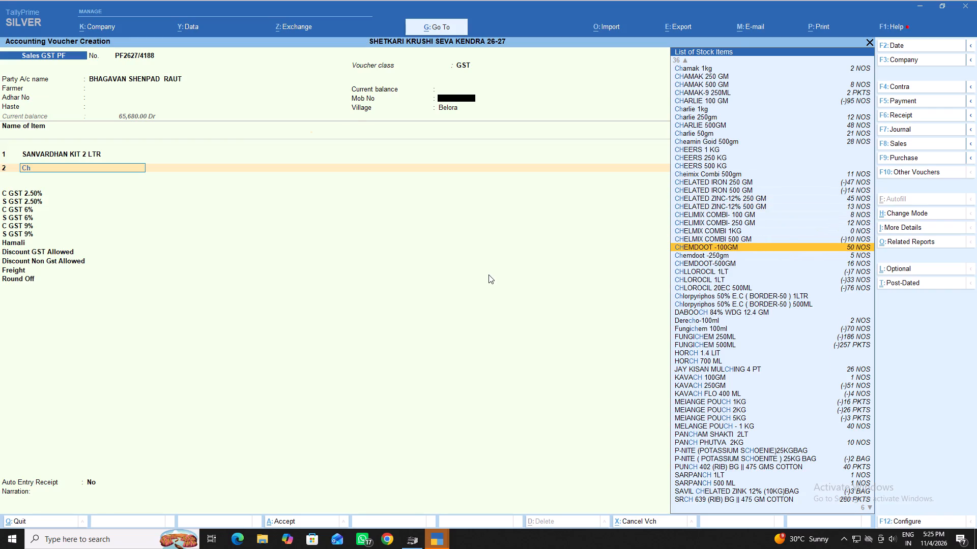
Allocate 1 NOS of CHEMDOOT -100GM at a tax-inclusive rate of 300 and complete its item allocation.
{"action": "key", "text": "Return"}
{"action": "key", "text": "1"}
{"action": "key", "text": "Return"}
{"action": "type", "text": "300"}
{"action": "key", "text": "Return"}
{"action": "key", "text": "Return"}
{"action": "key", "text": "Return"}
{"action": "key", "text": "Return"}
{"action": "key", "text": "Return"}
{"action": "key", "text": "Return"}
{"action": "key", "text": "Return"}
{"action": "key", "text": "Return"}
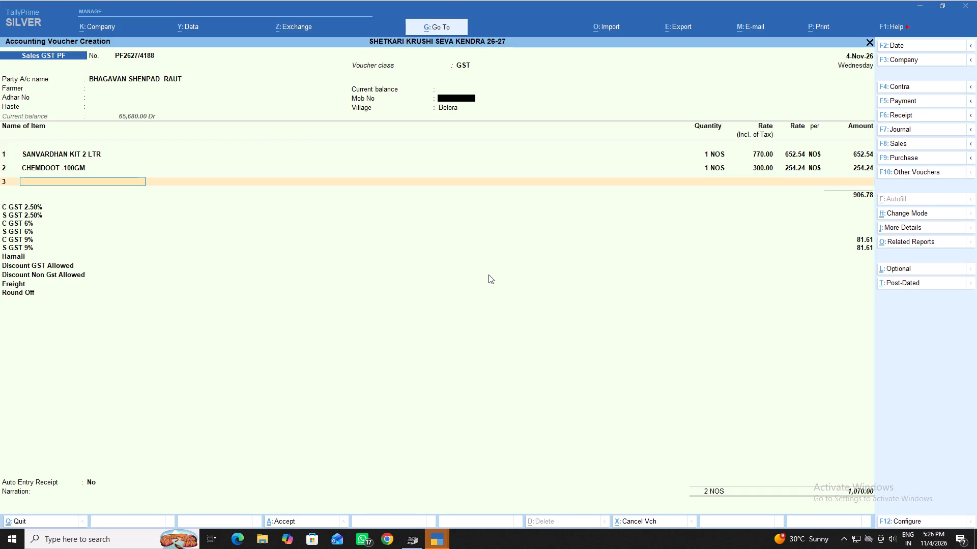
End the item list, keep the tax and remaining voucher fields as filled in, and save the Sales GST PF voucher.
{"action": "key", "text": "Return"}
{"action": "key", "text": "Return"}
{"action": "key", "text": "Return"}
{"action": "key", "text": "Return"}
{"action": "key", "text": "Return"}
{"action": "key", "text": "Return"}
{"action": "key", "text": "Return"}
{"action": "key", "text": "Return"}
{"action": "key", "text": "Return"}
{"action": "key", "text": "Return"}
{"action": "key", "text": "Return"}
{"action": "key", "text": "Return"}
{"action": "key", "text": "Return"}
{"action": "key", "text": "Return"}
{"action": "key", "text": "Return"}
{"action": "key", "text": "Return"}
{"action": "key", "text": "Return"}
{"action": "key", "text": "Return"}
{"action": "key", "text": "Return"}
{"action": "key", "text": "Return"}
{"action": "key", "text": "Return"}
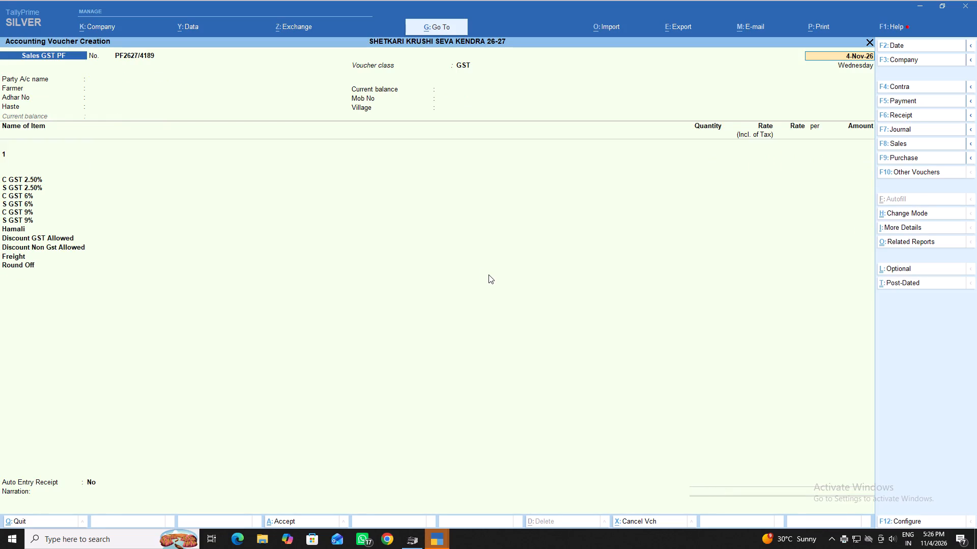
Leave the new blank sales voucher without entering anything and return to the Gateway of Tally.
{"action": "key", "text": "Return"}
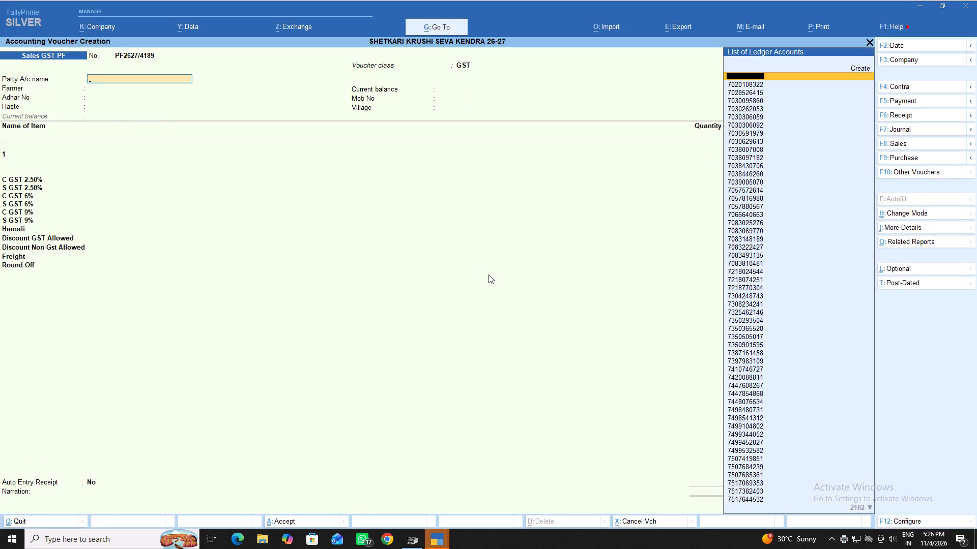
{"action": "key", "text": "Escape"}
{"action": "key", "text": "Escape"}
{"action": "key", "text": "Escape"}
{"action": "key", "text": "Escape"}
Open the ledger statement of the same customer, finding the ledger by the customer's mobile number.
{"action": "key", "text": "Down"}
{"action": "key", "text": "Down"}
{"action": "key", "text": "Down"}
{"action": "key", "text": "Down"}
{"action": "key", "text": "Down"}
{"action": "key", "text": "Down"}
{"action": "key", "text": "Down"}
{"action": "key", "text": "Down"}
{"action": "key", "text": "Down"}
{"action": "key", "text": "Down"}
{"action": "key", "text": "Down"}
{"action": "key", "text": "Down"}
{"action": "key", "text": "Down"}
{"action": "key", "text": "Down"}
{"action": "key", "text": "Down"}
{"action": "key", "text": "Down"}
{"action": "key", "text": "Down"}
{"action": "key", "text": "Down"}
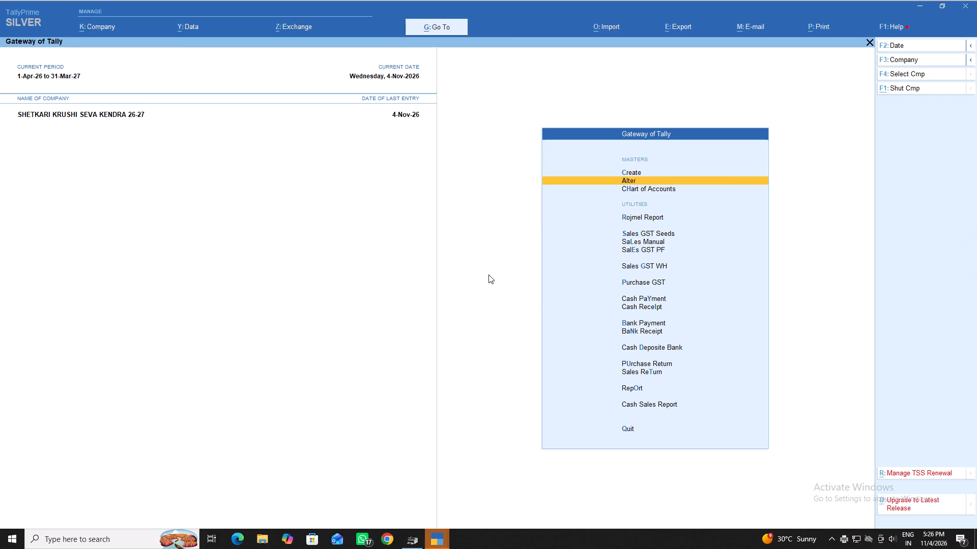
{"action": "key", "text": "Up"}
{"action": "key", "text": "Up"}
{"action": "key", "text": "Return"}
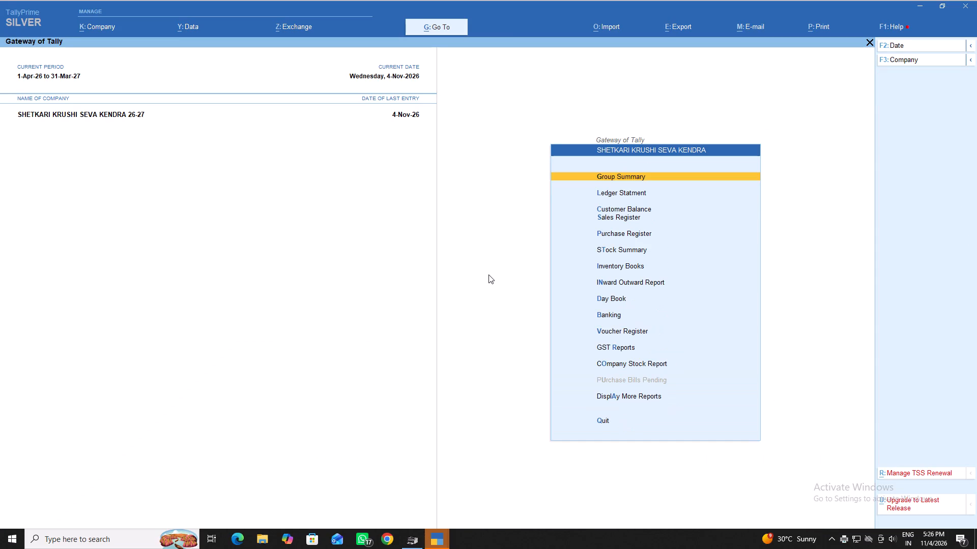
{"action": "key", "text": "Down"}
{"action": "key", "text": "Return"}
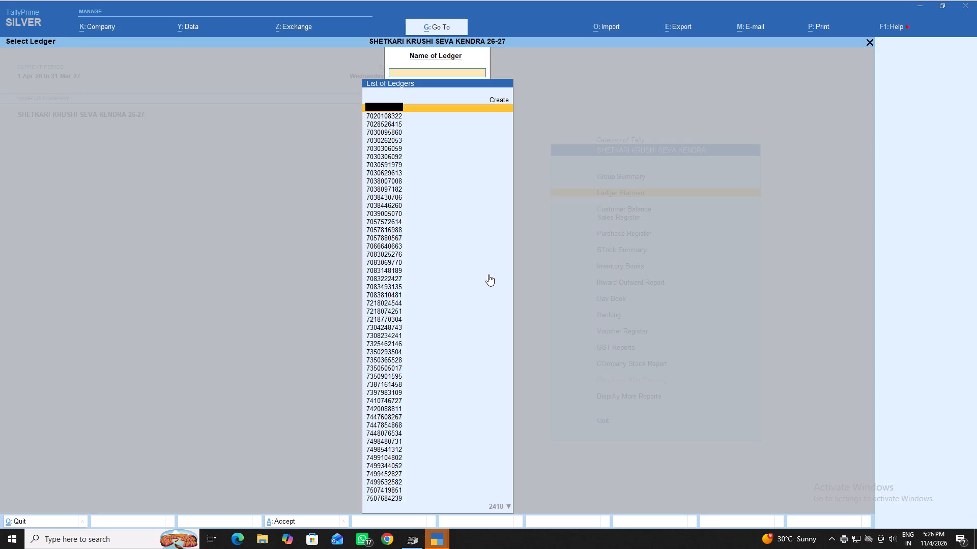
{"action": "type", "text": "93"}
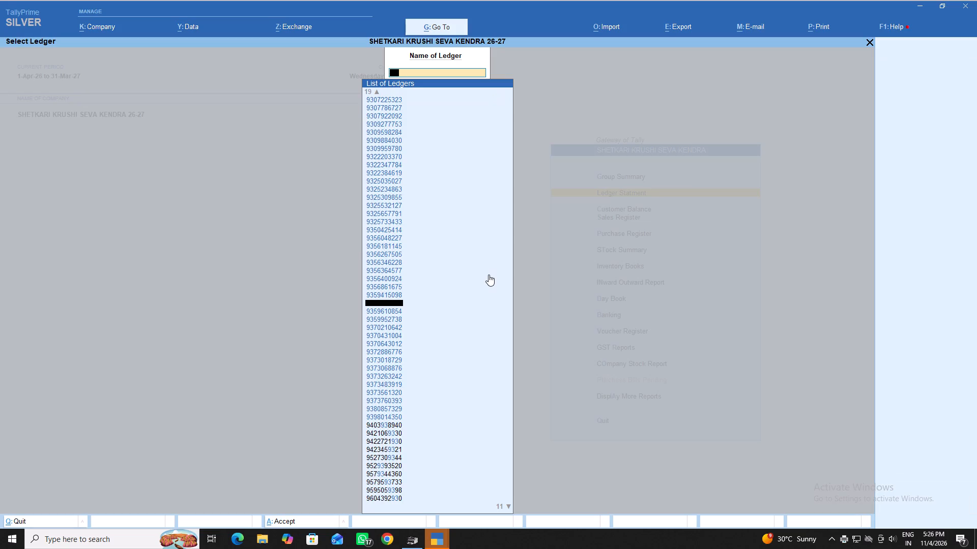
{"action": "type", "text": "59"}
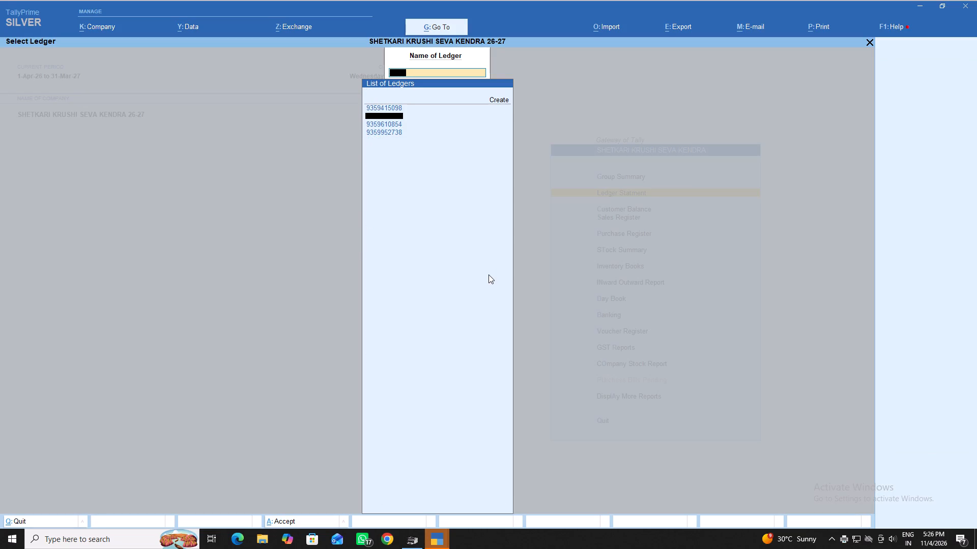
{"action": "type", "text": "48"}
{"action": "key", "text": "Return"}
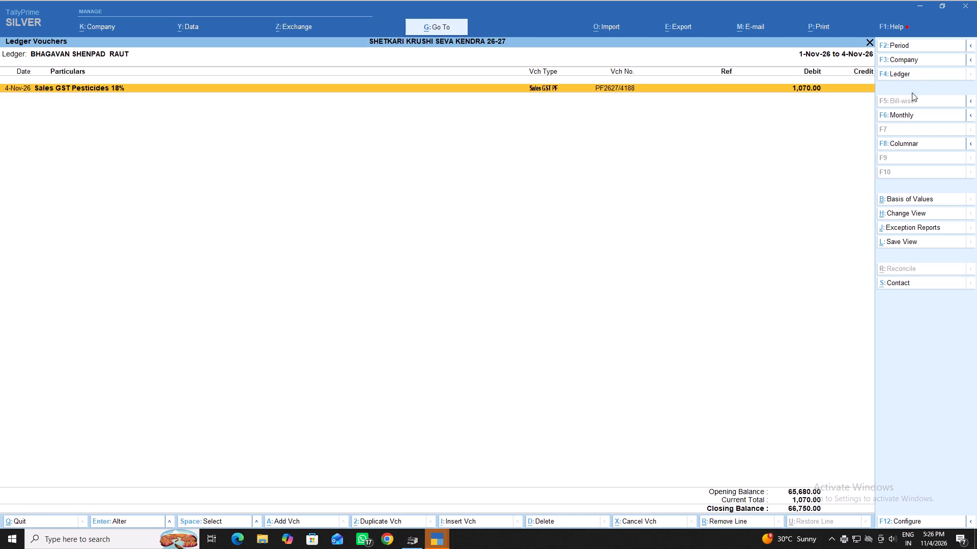
Set the ledger statement's period to 1-Apr-26 through 4-Nov-26.
{"action": "left_click", "coordinate": [905, 46]}
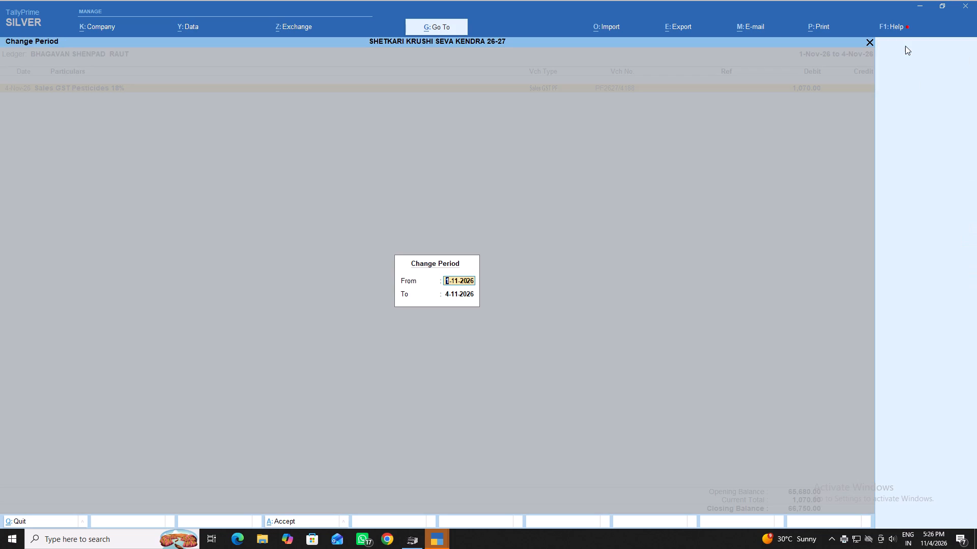
{"action": "key", "text": "space"}
{"action": "key", "text": "Return"}
{"action": "key", "text": "Return"}
{"action": "key", "text": "space"}
{"action": "key", "text": "Escape"}
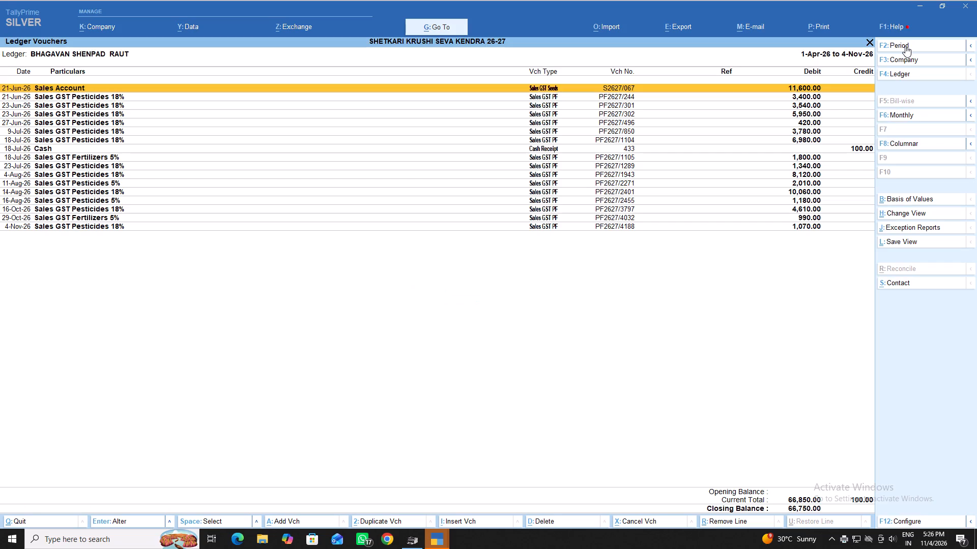
Open the 29-Oct-26 voucher PF2627/4032 from the ledger to check it, and return to the voucher list.
{"action": "key", "text": "Down"}
{"action": "key", "text": "Down"}
{"action": "key", "text": "Down"}
{"action": "key", "text": "Down"}
{"action": "key", "text": "Down"}
{"action": "key", "text": "Down"}
{"action": "key", "text": "Down"}
{"action": "key", "text": "Down"}
{"action": "key", "text": "Down"}
{"action": "key", "text": "Down"}
{"action": "key", "text": "Down"}
{"action": "key", "text": "Down"}
{"action": "key", "text": "Down"}
{"action": "key", "text": "Down"}
{"action": "key", "text": "Down"}
{"action": "key", "text": "Return"}
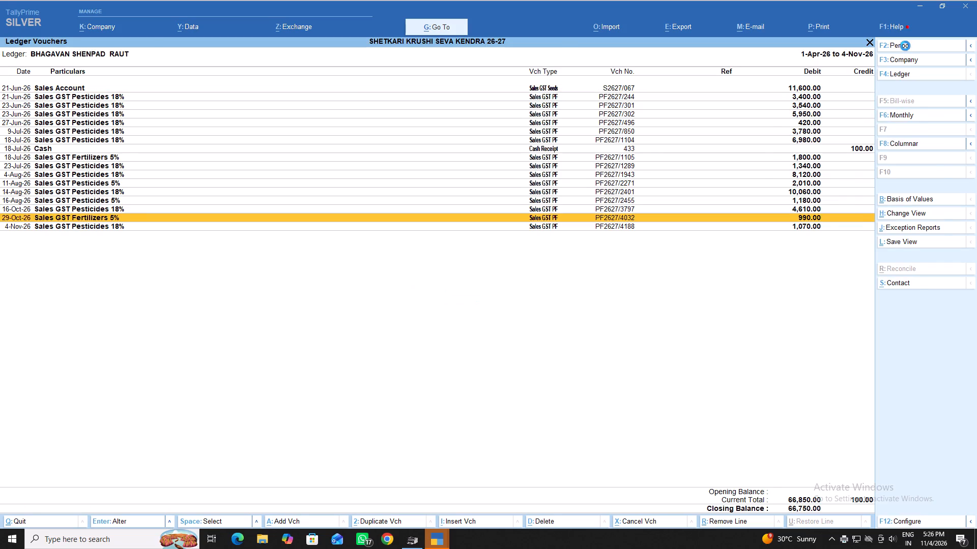
{"action": "key", "text": "Escape"}
{"action": "key", "text": "Escape"}
{"action": "key", "text": "Escape"}
Examine the items and rates in the 16-Oct-26 voucher PF2627/3797, and return to the voucher list without altering it.
{"action": "key", "text": "Up"}
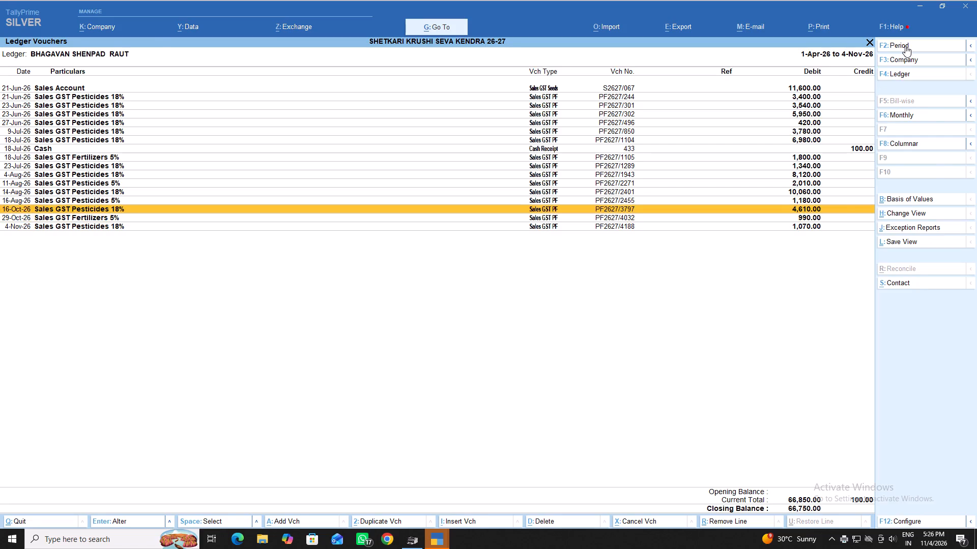
{"action": "key", "text": "Return"}
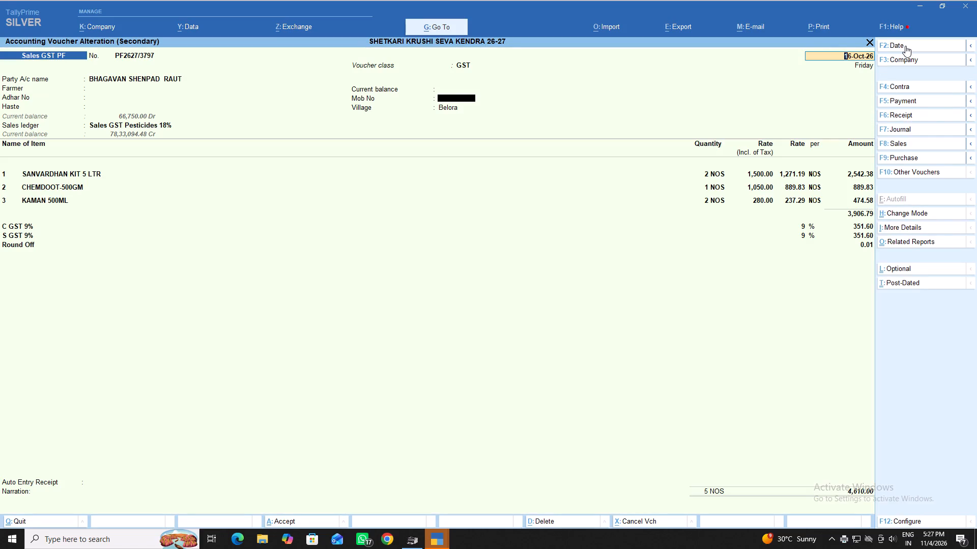
{"action": "key", "text": "Escape"}
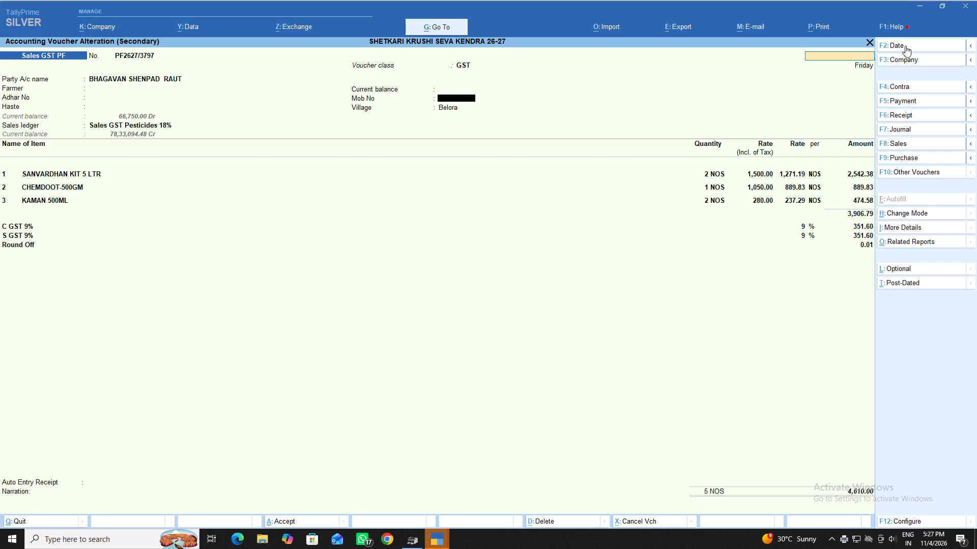
{"action": "key", "text": "Escape"}
{"action": "key", "text": "Escape"}
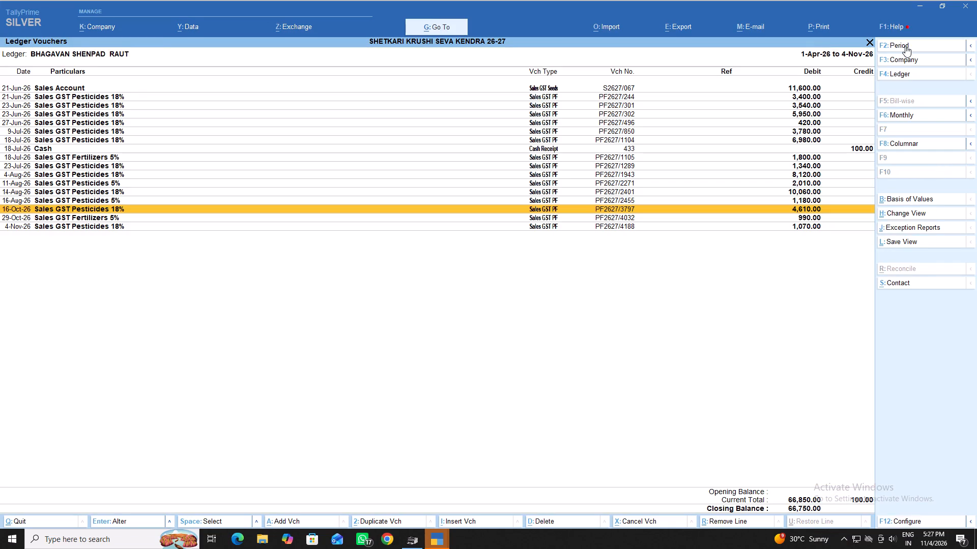
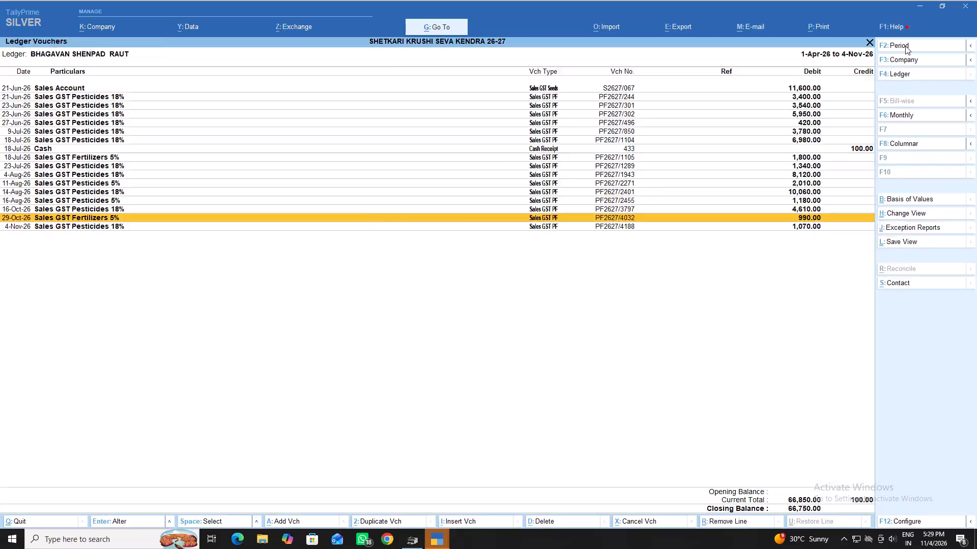
Close the customer's ledger statement and return to the Gateway of Tally.
{"action": "key", "text": "Escape"}
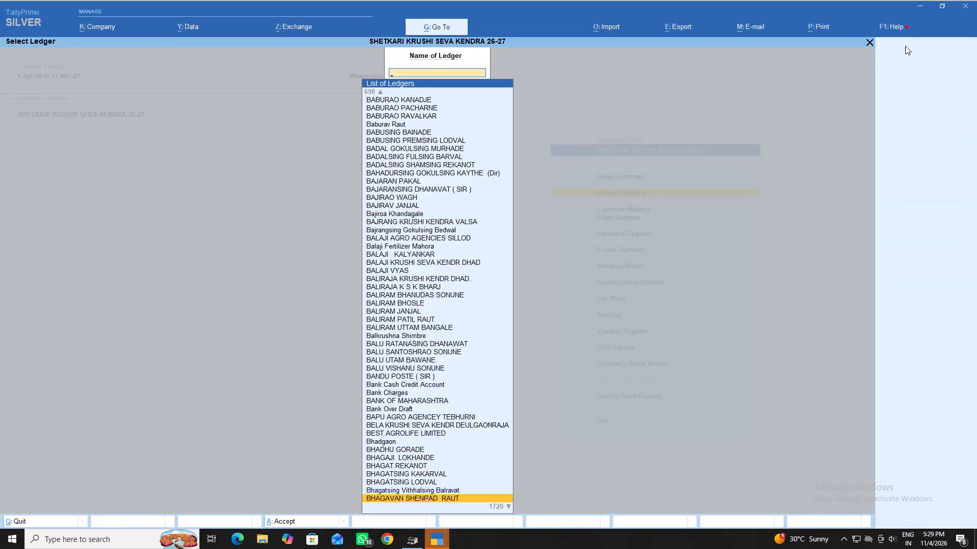
{"action": "key", "text": "Escape"}
{"action": "key", "text": "Escape"}
{"action": "key", "text": "Escape"}
{"action": "key", "text": "Escape"}
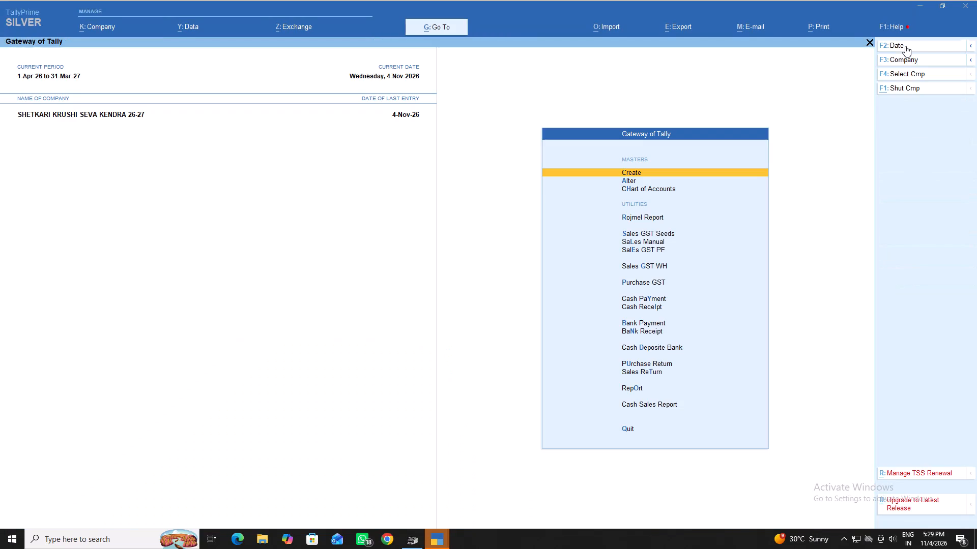
Open the Day Book report for 4-Nov-26 to review the day's vouchers, and return to the Gateway of Tally.
{"action": "key", "text": "Down"}
{"action": "key", "text": "Down"}
{"action": "key", "text": "Down"}
{"action": "key", "text": "Down"}
{"action": "key", "text": "Down"}
{"action": "key", "text": "Down"}
{"action": "key", "text": "Down"}
{"action": "key", "text": "Down"}
{"action": "key", "text": "Down"}
{"action": "key", "text": "Down"}
{"action": "key", "text": "Down"}
{"action": "key", "text": "Down"}
{"action": "key", "text": "Down"}
{"action": "key", "text": "Down"}
{"action": "key", "text": "Down"}
{"action": "key", "text": "Down"}
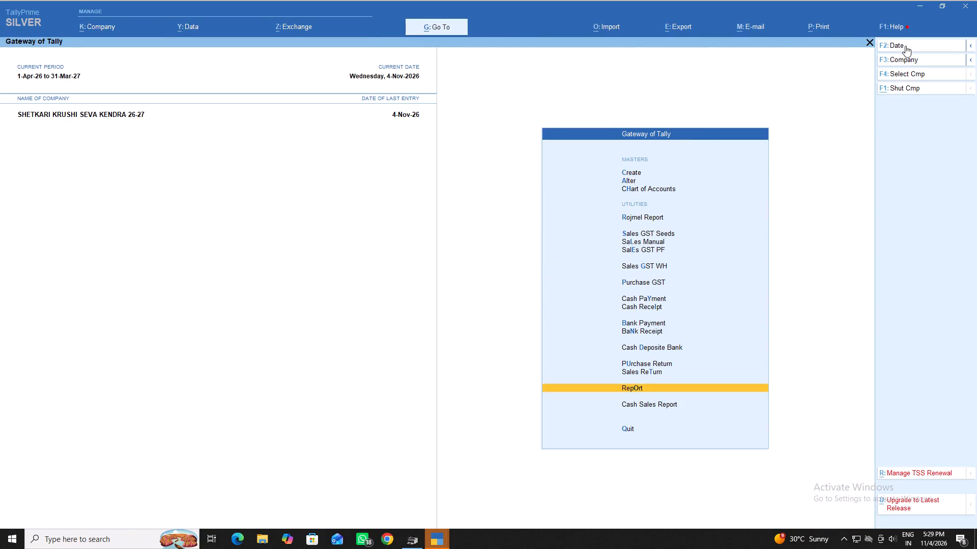
{"action": "key", "text": "Return"}
{"action": "key", "text": "Down"}
{"action": "key", "text": "Down"}
{"action": "key", "text": "Down"}
{"action": "key", "text": "Down"}
{"action": "key", "text": "Down"}
{"action": "key", "text": "Down"}
{"action": "key", "text": "Down"}
{"action": "key", "text": "Down"}
{"action": "key", "text": "Down"}
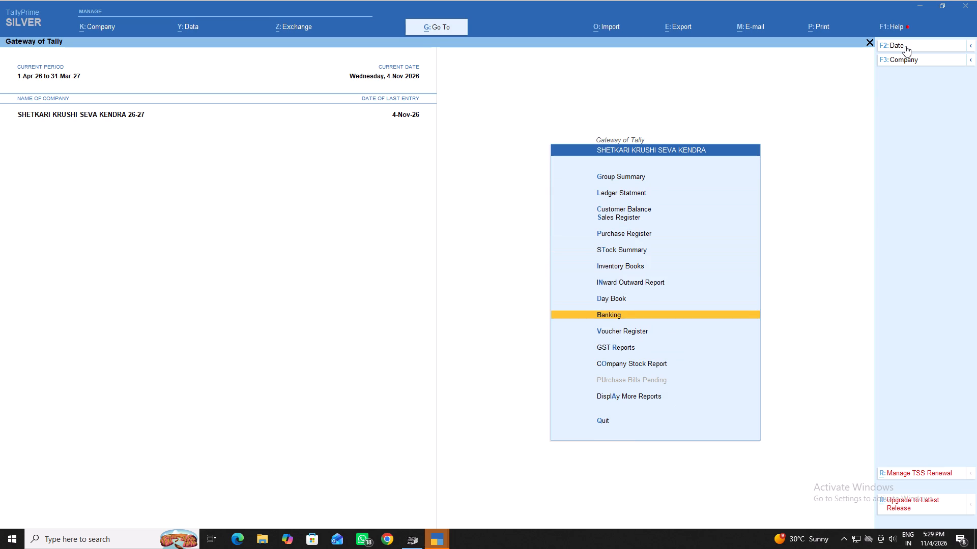
{"action": "key", "text": "Up"}
{"action": "key", "text": "Return"}
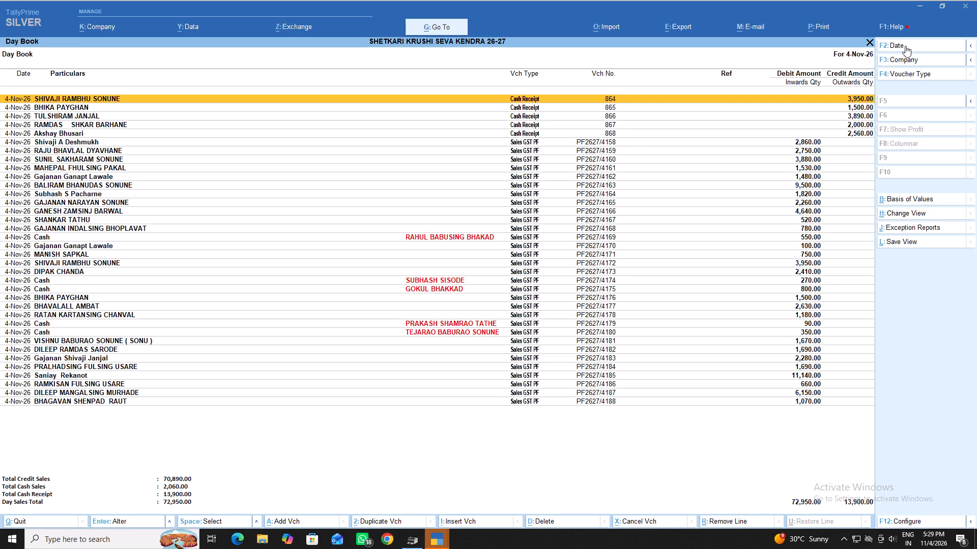
{"action": "key", "text": "Escape"}
{"action": "key", "text": "Escape"}
{"action": "key", "text": "Escape"}
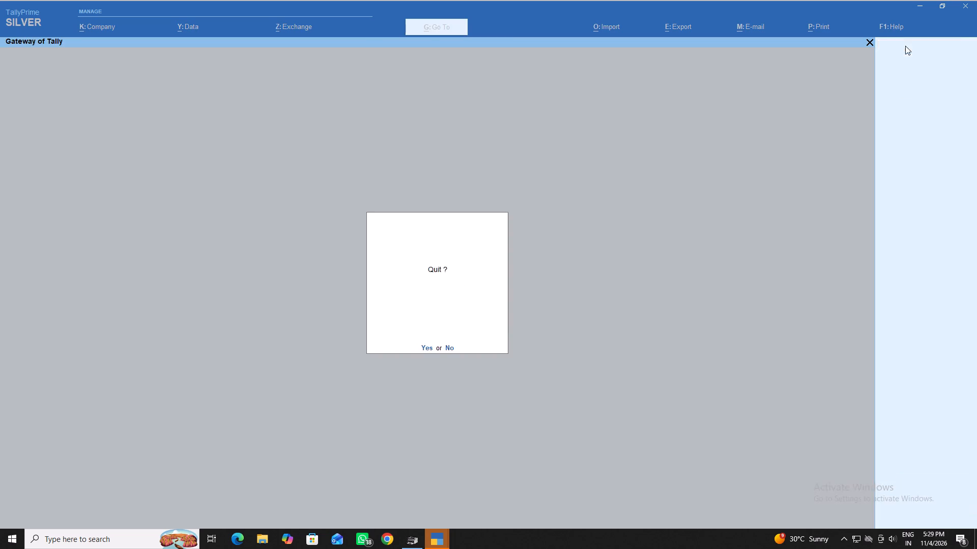
{"action": "key", "text": "Escape"}
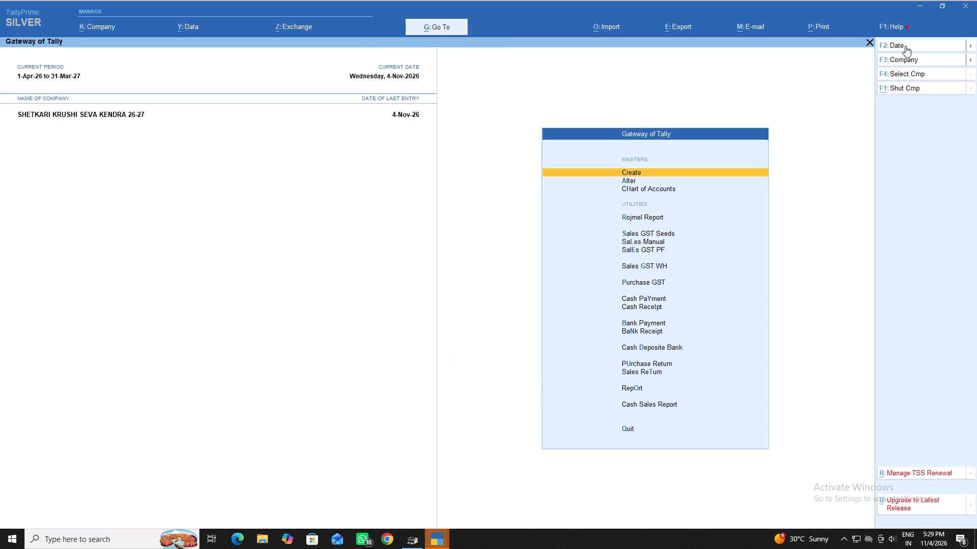
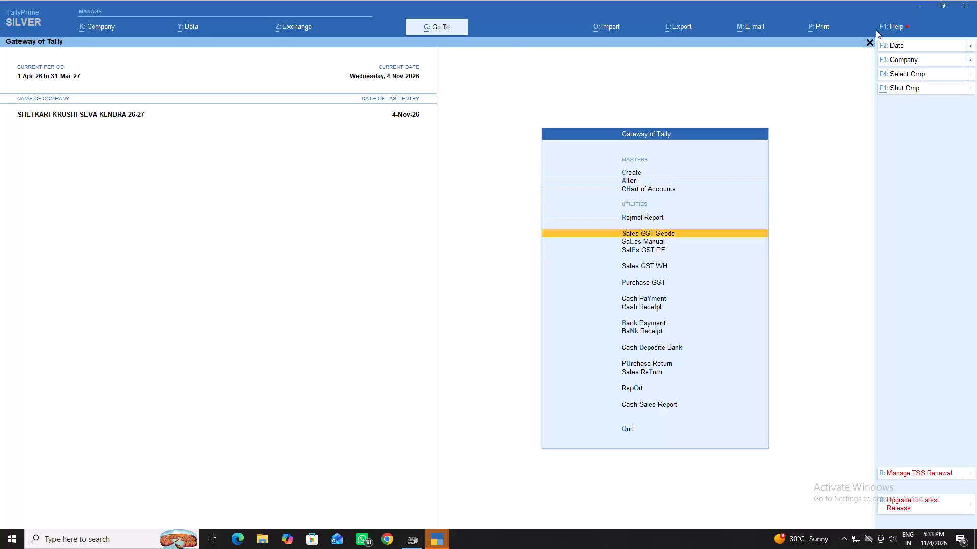
Start a Sales GST PF voucher and look through the party ledger accounts matching "Sun" for the customer.
{"action": "key", "text": "Down"}
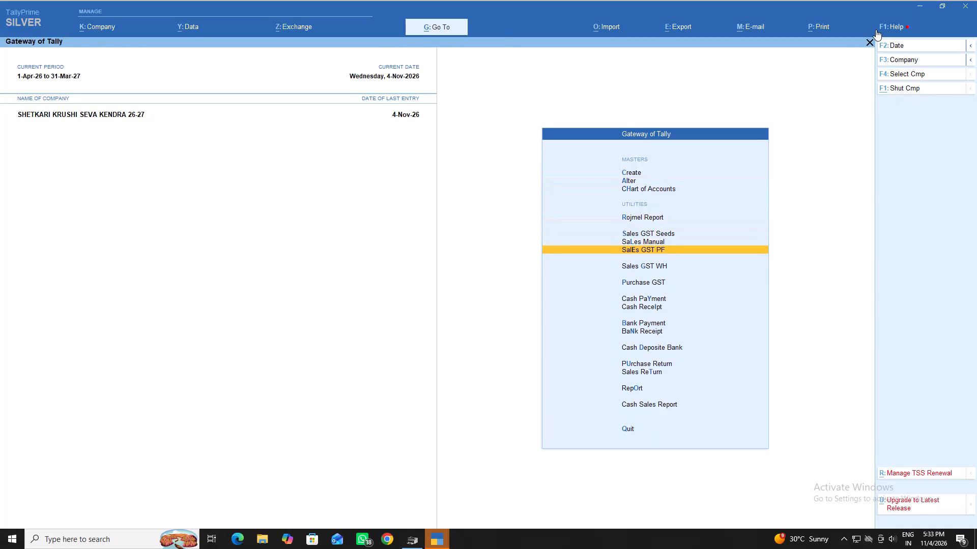
{"action": "key", "text": "Return"}
{"action": "key", "text": "Return"}
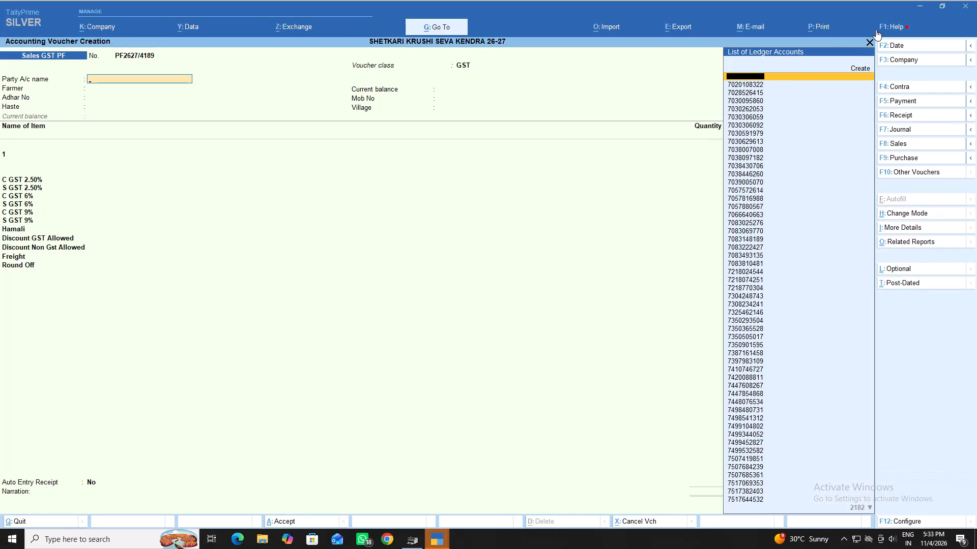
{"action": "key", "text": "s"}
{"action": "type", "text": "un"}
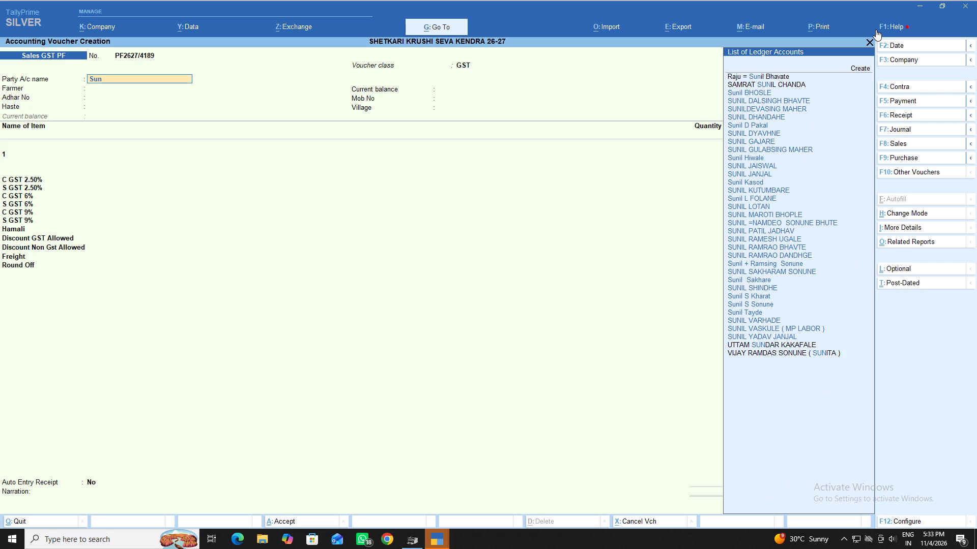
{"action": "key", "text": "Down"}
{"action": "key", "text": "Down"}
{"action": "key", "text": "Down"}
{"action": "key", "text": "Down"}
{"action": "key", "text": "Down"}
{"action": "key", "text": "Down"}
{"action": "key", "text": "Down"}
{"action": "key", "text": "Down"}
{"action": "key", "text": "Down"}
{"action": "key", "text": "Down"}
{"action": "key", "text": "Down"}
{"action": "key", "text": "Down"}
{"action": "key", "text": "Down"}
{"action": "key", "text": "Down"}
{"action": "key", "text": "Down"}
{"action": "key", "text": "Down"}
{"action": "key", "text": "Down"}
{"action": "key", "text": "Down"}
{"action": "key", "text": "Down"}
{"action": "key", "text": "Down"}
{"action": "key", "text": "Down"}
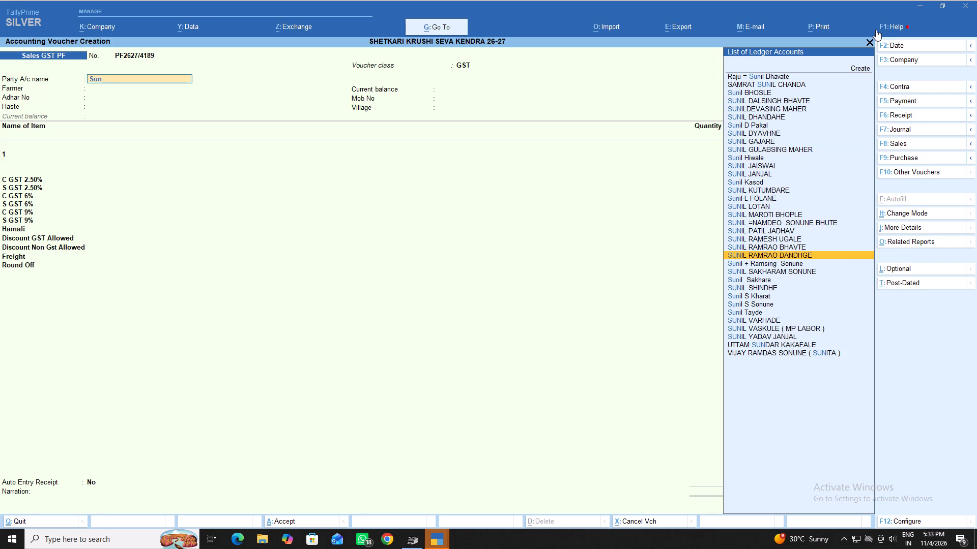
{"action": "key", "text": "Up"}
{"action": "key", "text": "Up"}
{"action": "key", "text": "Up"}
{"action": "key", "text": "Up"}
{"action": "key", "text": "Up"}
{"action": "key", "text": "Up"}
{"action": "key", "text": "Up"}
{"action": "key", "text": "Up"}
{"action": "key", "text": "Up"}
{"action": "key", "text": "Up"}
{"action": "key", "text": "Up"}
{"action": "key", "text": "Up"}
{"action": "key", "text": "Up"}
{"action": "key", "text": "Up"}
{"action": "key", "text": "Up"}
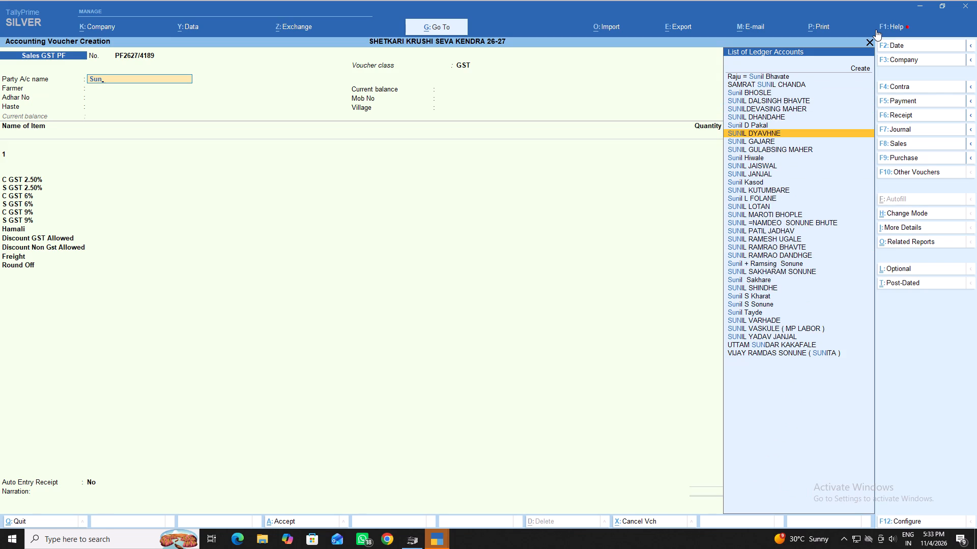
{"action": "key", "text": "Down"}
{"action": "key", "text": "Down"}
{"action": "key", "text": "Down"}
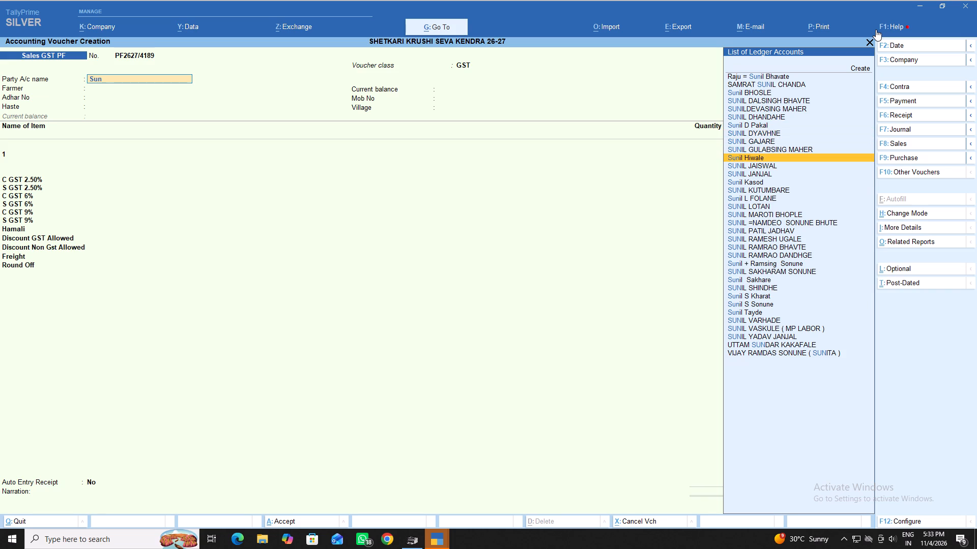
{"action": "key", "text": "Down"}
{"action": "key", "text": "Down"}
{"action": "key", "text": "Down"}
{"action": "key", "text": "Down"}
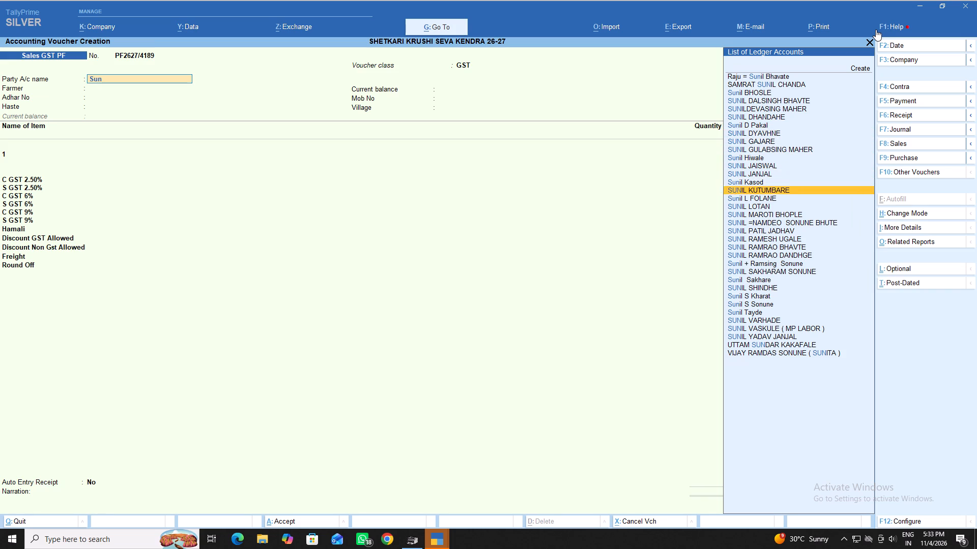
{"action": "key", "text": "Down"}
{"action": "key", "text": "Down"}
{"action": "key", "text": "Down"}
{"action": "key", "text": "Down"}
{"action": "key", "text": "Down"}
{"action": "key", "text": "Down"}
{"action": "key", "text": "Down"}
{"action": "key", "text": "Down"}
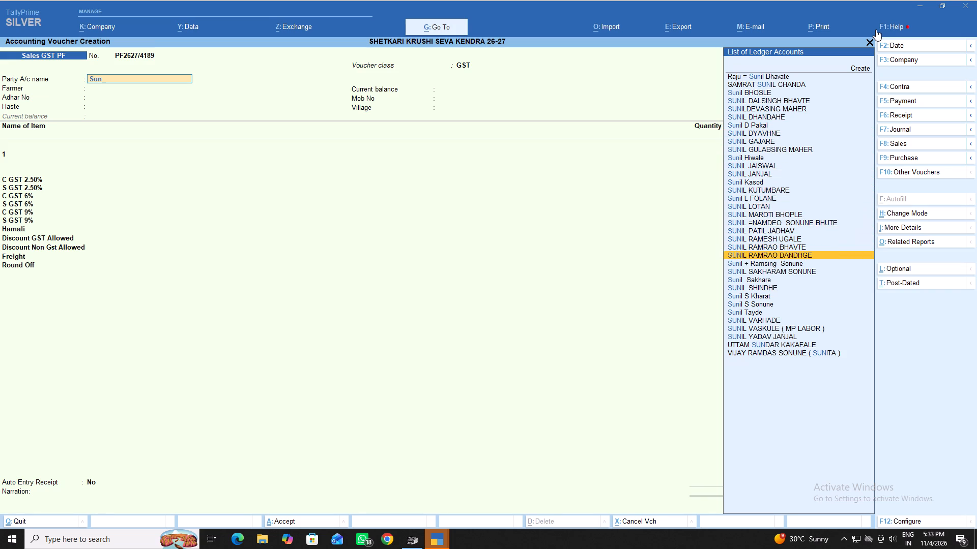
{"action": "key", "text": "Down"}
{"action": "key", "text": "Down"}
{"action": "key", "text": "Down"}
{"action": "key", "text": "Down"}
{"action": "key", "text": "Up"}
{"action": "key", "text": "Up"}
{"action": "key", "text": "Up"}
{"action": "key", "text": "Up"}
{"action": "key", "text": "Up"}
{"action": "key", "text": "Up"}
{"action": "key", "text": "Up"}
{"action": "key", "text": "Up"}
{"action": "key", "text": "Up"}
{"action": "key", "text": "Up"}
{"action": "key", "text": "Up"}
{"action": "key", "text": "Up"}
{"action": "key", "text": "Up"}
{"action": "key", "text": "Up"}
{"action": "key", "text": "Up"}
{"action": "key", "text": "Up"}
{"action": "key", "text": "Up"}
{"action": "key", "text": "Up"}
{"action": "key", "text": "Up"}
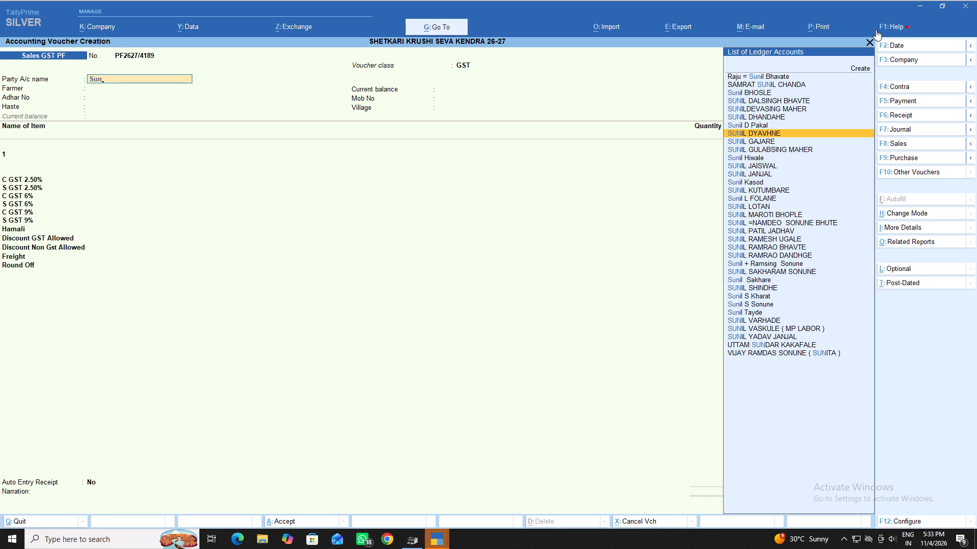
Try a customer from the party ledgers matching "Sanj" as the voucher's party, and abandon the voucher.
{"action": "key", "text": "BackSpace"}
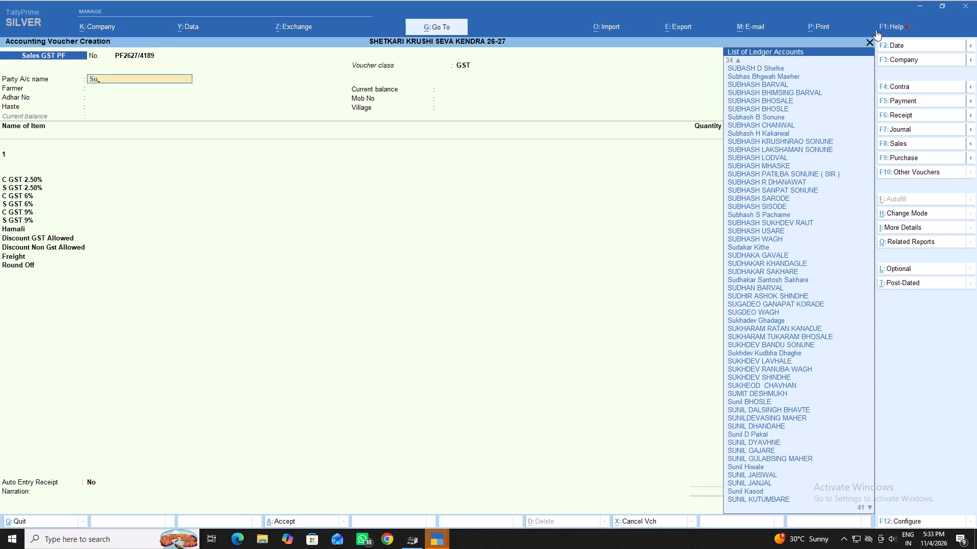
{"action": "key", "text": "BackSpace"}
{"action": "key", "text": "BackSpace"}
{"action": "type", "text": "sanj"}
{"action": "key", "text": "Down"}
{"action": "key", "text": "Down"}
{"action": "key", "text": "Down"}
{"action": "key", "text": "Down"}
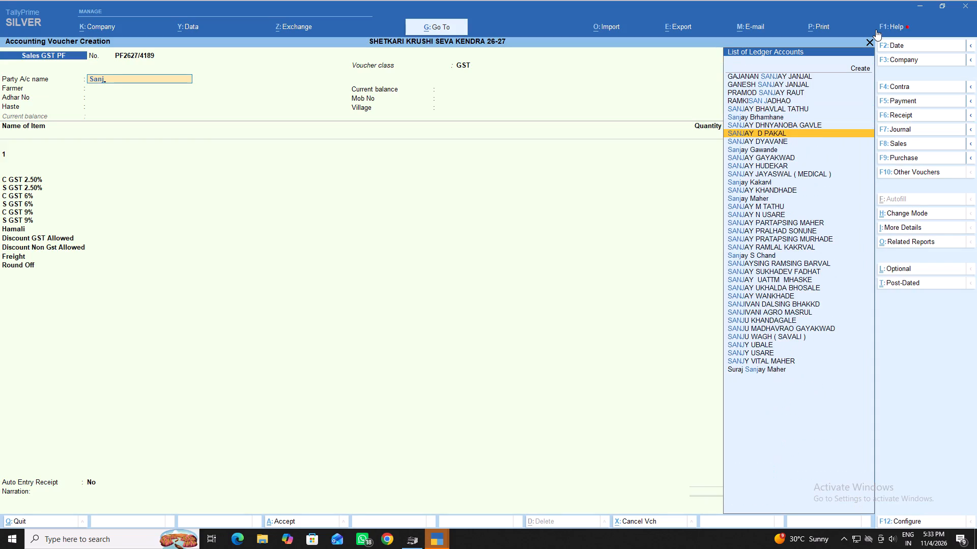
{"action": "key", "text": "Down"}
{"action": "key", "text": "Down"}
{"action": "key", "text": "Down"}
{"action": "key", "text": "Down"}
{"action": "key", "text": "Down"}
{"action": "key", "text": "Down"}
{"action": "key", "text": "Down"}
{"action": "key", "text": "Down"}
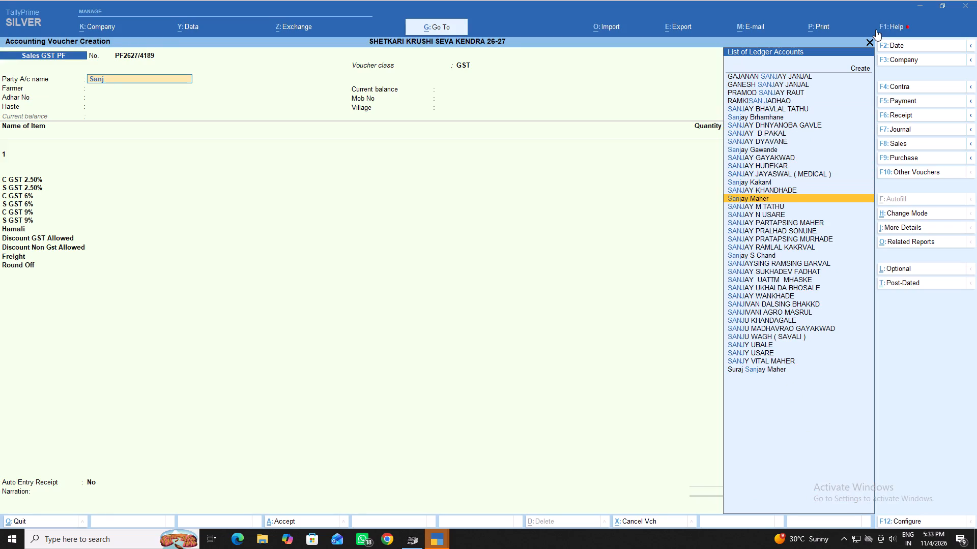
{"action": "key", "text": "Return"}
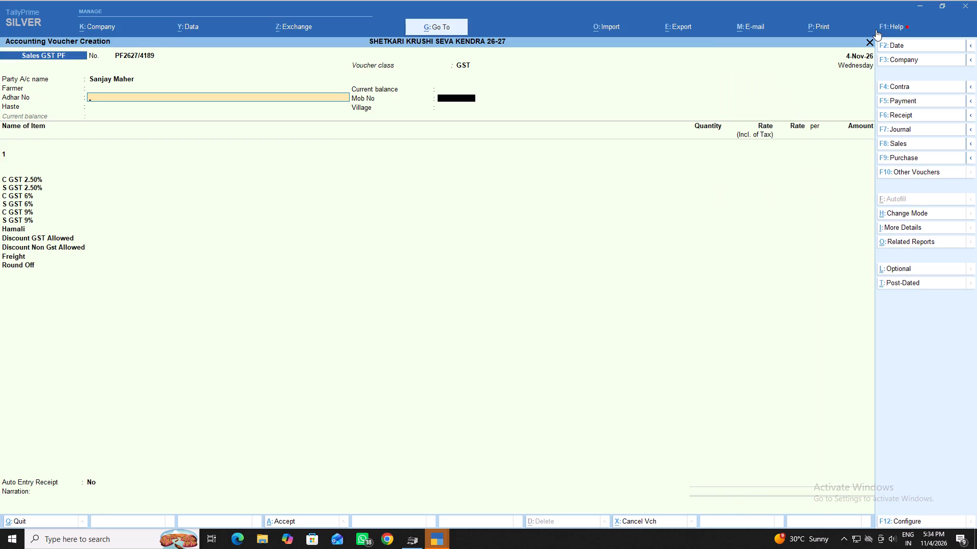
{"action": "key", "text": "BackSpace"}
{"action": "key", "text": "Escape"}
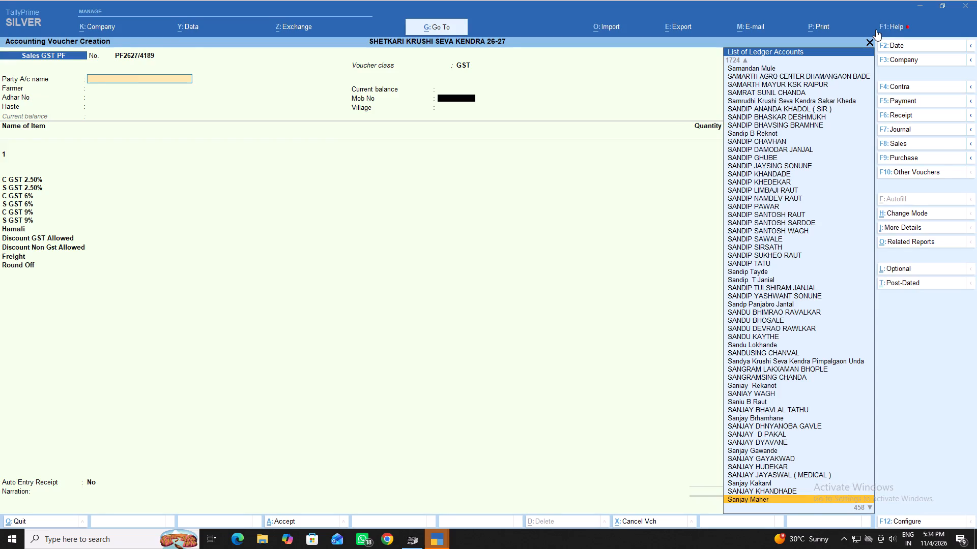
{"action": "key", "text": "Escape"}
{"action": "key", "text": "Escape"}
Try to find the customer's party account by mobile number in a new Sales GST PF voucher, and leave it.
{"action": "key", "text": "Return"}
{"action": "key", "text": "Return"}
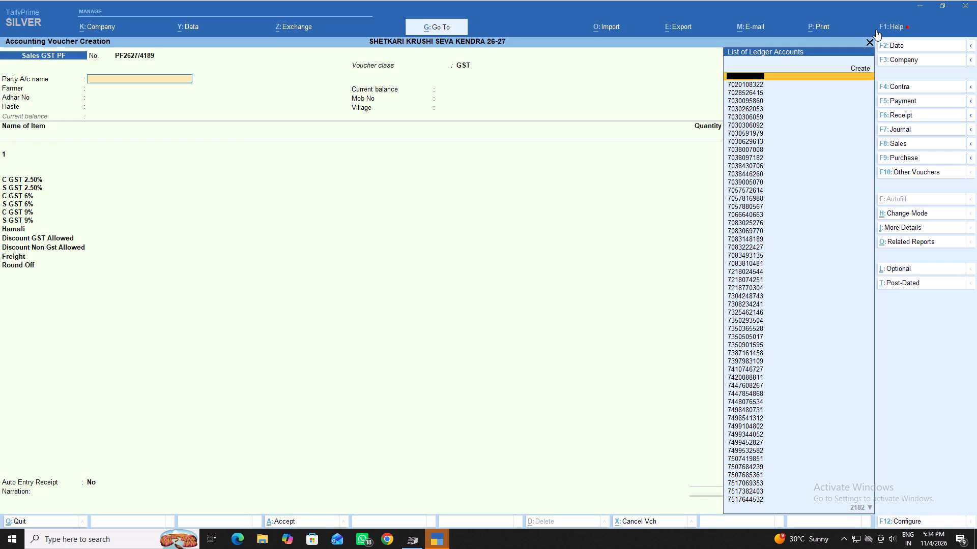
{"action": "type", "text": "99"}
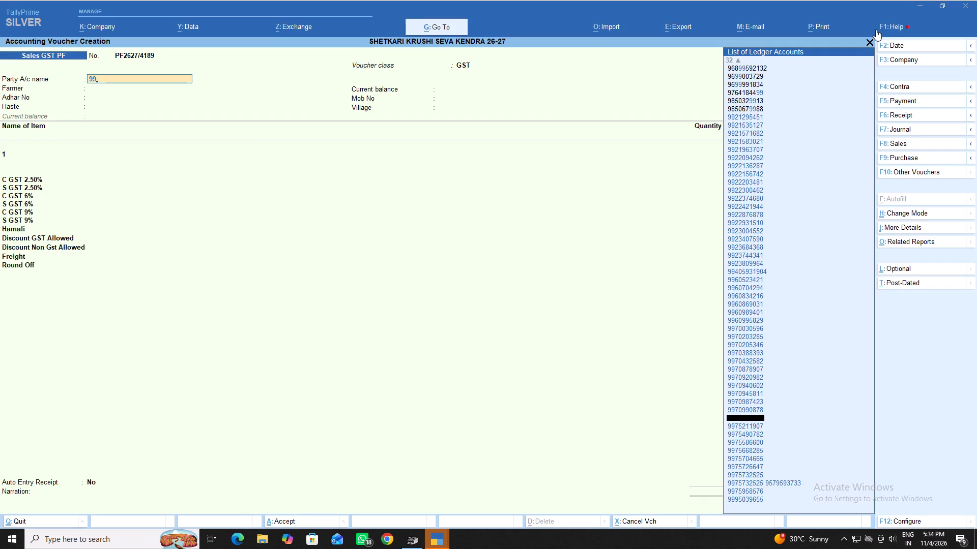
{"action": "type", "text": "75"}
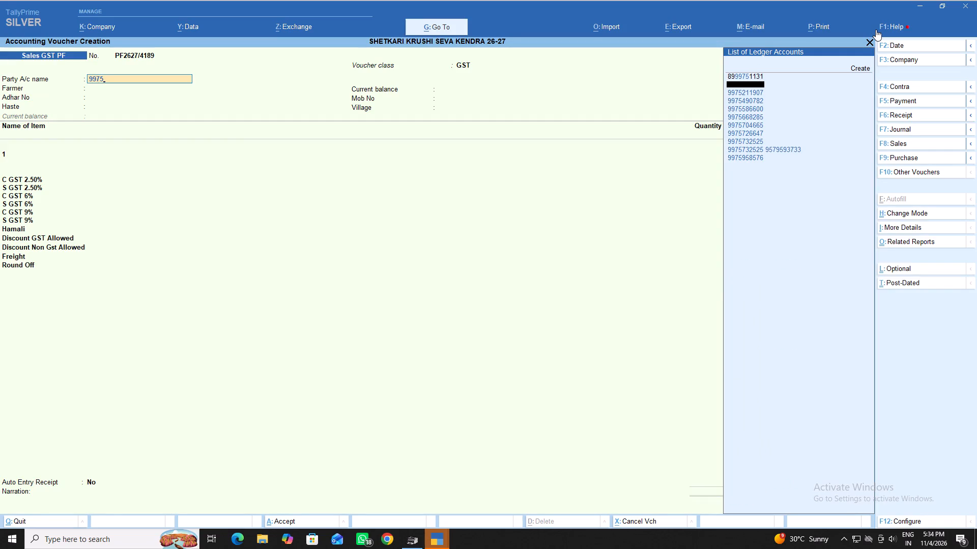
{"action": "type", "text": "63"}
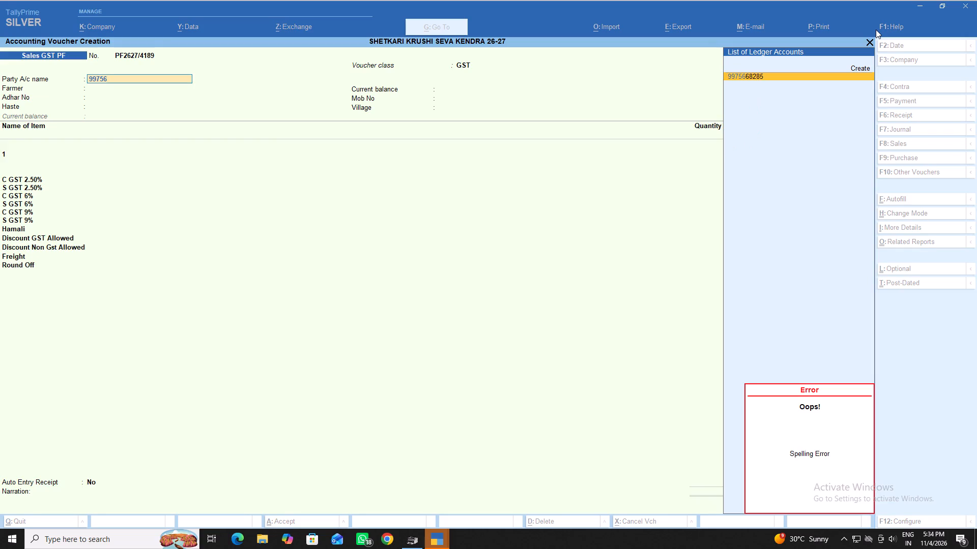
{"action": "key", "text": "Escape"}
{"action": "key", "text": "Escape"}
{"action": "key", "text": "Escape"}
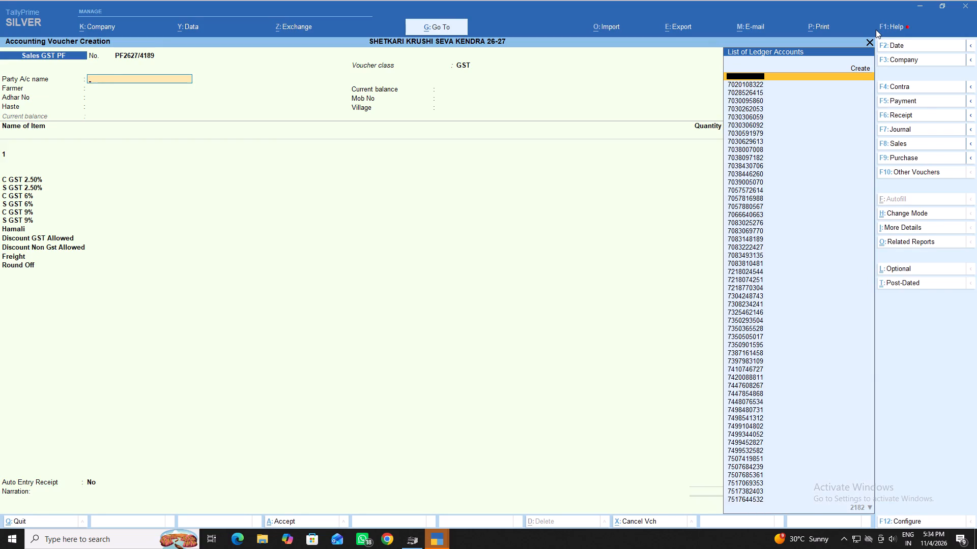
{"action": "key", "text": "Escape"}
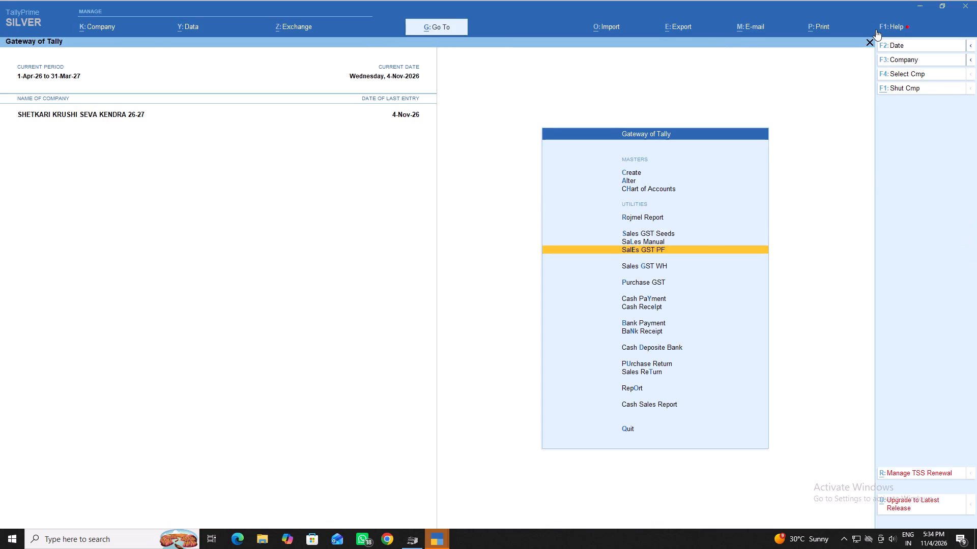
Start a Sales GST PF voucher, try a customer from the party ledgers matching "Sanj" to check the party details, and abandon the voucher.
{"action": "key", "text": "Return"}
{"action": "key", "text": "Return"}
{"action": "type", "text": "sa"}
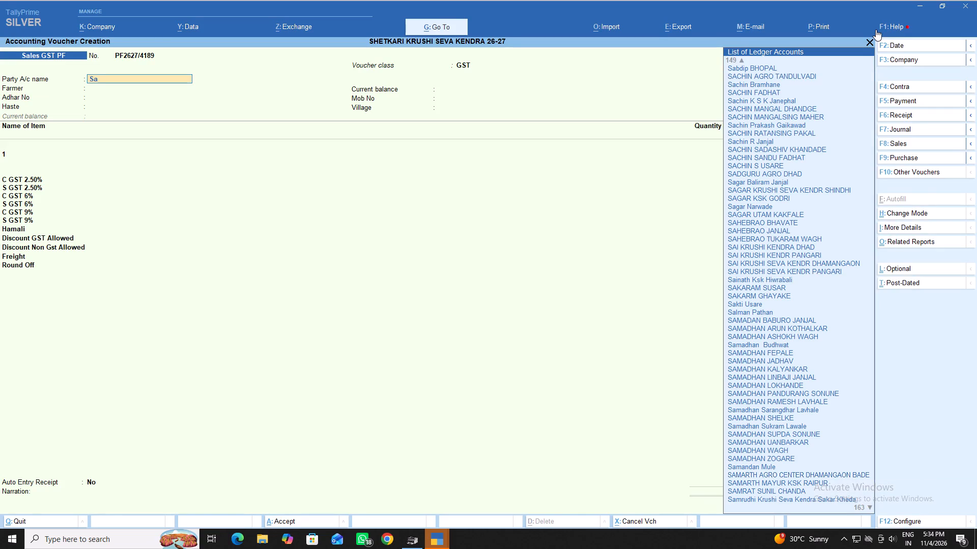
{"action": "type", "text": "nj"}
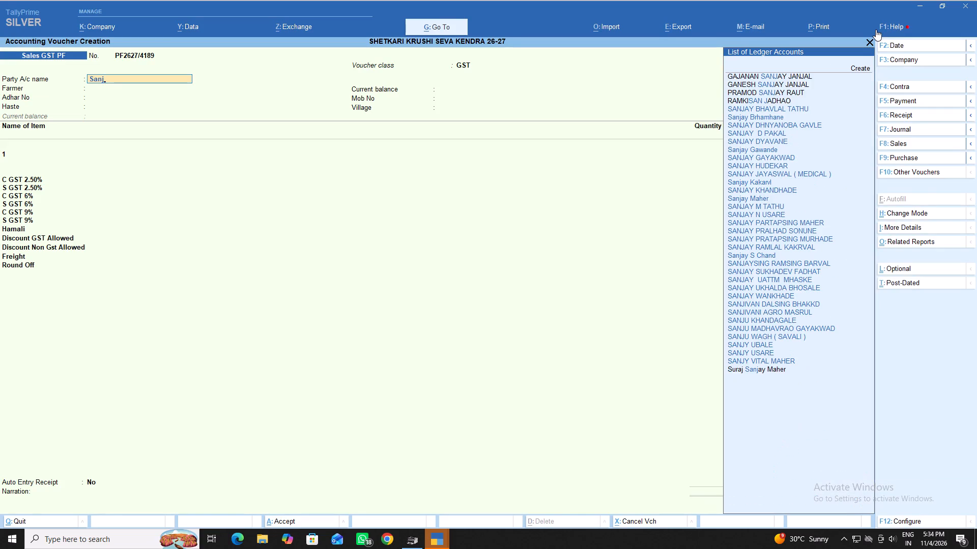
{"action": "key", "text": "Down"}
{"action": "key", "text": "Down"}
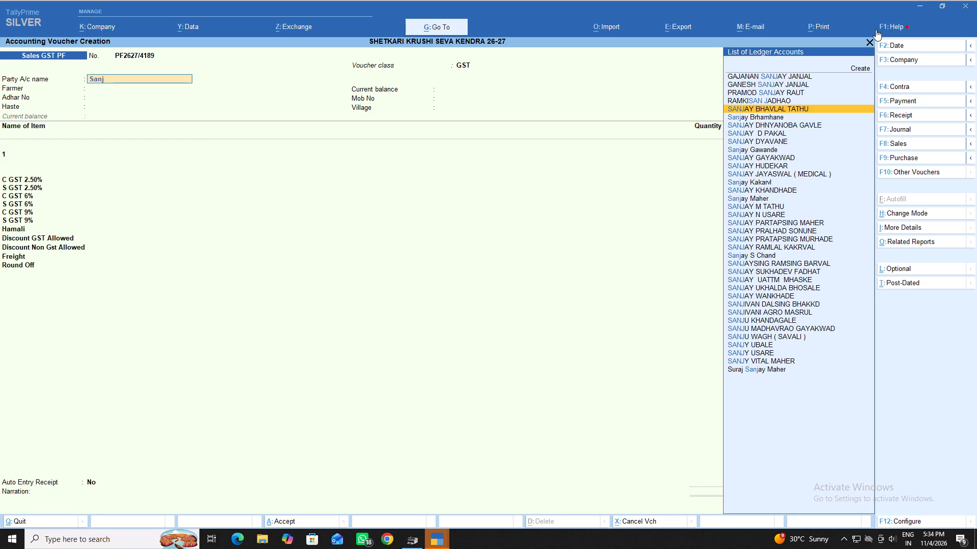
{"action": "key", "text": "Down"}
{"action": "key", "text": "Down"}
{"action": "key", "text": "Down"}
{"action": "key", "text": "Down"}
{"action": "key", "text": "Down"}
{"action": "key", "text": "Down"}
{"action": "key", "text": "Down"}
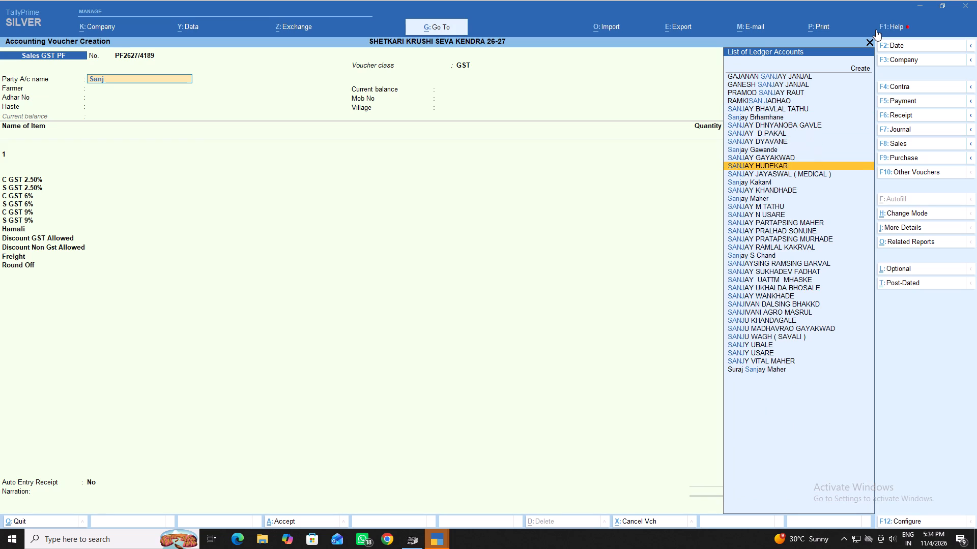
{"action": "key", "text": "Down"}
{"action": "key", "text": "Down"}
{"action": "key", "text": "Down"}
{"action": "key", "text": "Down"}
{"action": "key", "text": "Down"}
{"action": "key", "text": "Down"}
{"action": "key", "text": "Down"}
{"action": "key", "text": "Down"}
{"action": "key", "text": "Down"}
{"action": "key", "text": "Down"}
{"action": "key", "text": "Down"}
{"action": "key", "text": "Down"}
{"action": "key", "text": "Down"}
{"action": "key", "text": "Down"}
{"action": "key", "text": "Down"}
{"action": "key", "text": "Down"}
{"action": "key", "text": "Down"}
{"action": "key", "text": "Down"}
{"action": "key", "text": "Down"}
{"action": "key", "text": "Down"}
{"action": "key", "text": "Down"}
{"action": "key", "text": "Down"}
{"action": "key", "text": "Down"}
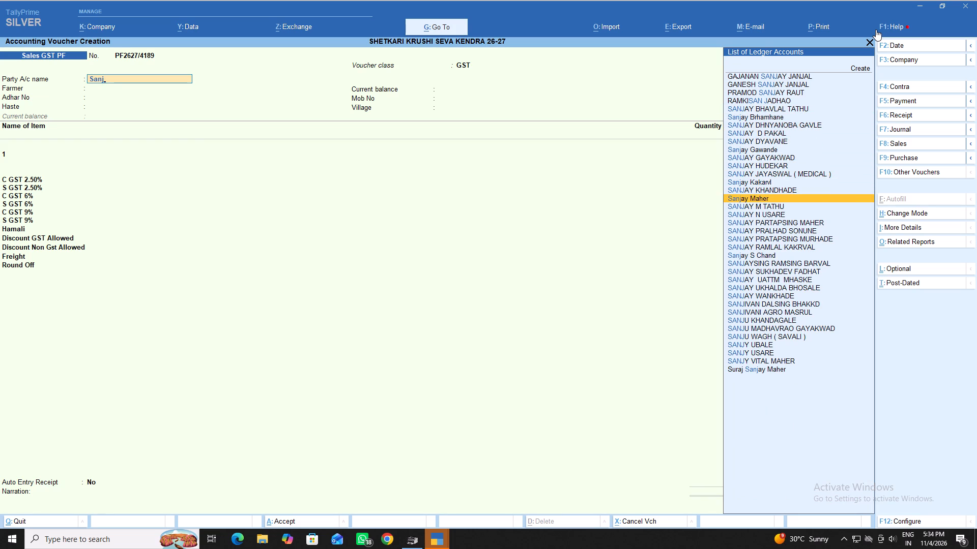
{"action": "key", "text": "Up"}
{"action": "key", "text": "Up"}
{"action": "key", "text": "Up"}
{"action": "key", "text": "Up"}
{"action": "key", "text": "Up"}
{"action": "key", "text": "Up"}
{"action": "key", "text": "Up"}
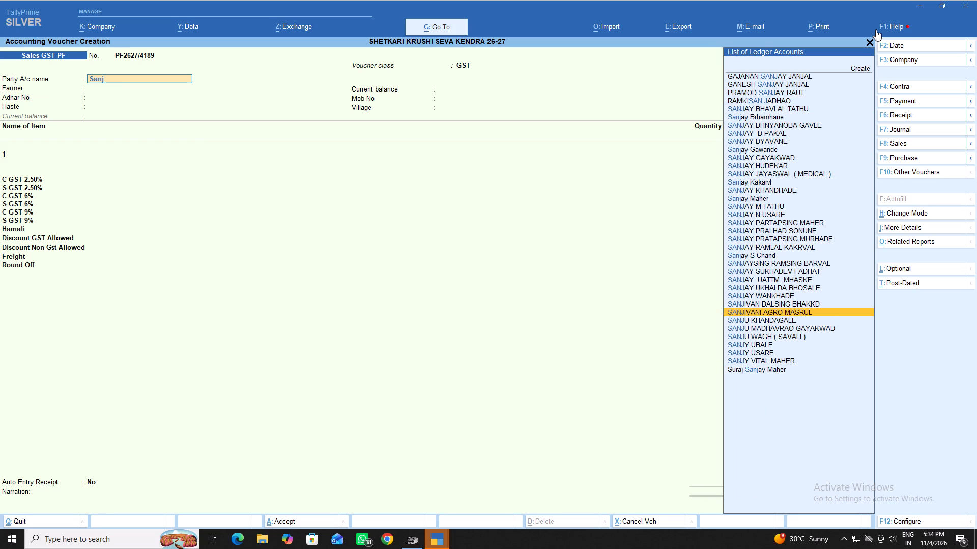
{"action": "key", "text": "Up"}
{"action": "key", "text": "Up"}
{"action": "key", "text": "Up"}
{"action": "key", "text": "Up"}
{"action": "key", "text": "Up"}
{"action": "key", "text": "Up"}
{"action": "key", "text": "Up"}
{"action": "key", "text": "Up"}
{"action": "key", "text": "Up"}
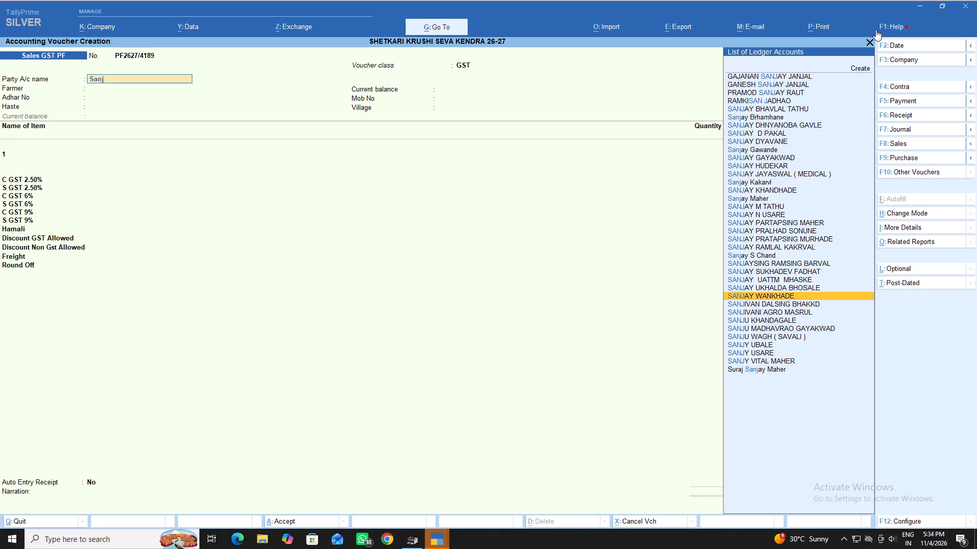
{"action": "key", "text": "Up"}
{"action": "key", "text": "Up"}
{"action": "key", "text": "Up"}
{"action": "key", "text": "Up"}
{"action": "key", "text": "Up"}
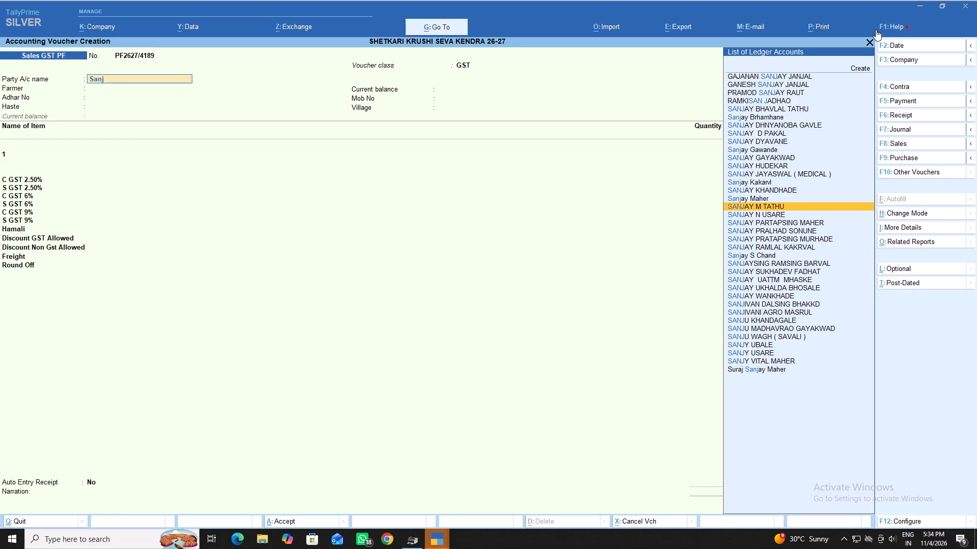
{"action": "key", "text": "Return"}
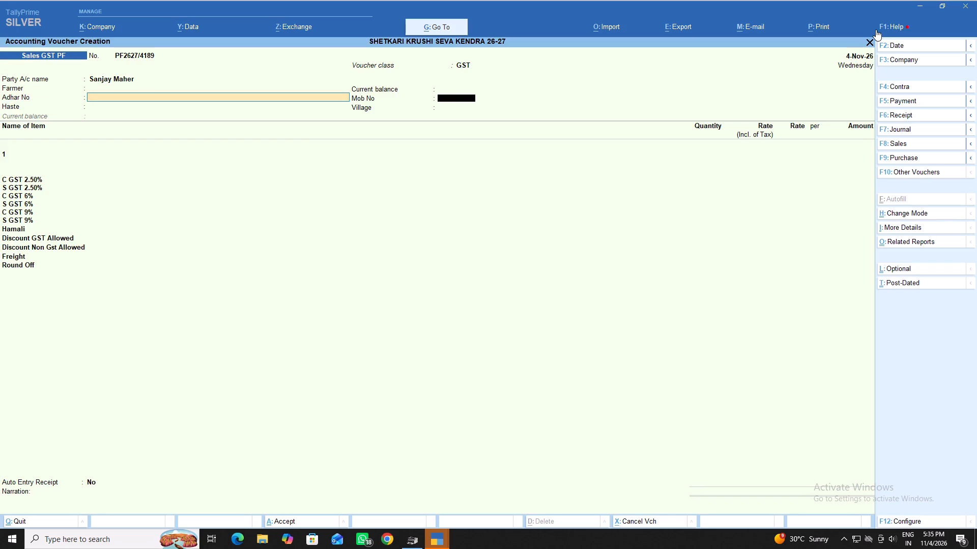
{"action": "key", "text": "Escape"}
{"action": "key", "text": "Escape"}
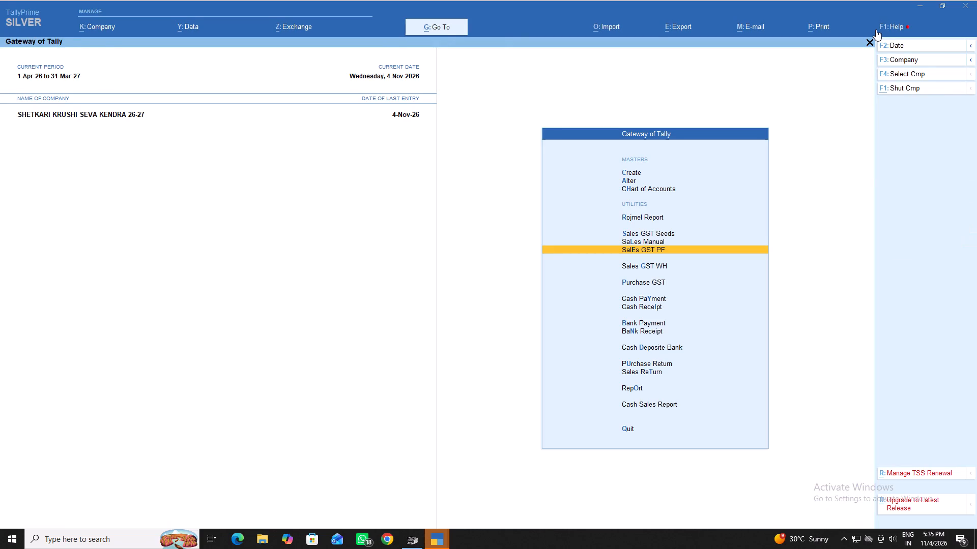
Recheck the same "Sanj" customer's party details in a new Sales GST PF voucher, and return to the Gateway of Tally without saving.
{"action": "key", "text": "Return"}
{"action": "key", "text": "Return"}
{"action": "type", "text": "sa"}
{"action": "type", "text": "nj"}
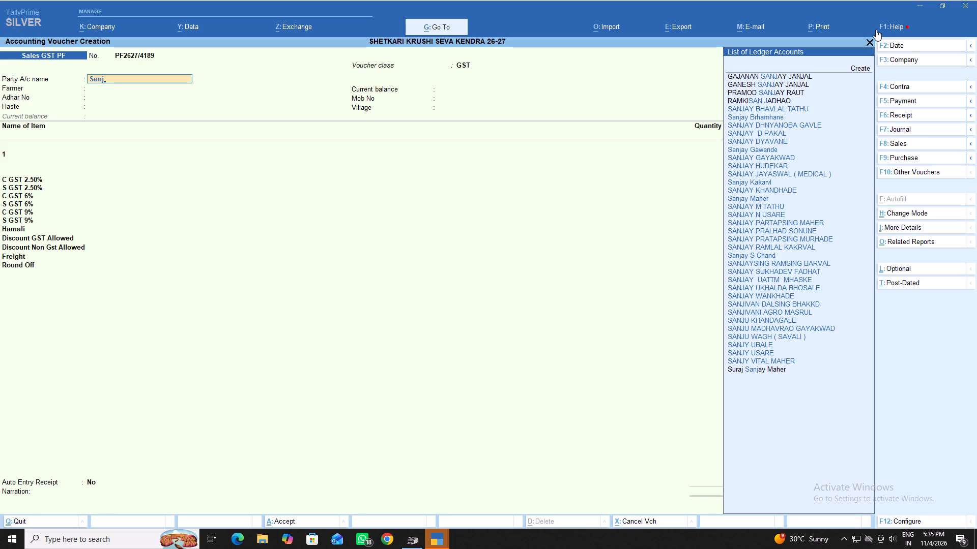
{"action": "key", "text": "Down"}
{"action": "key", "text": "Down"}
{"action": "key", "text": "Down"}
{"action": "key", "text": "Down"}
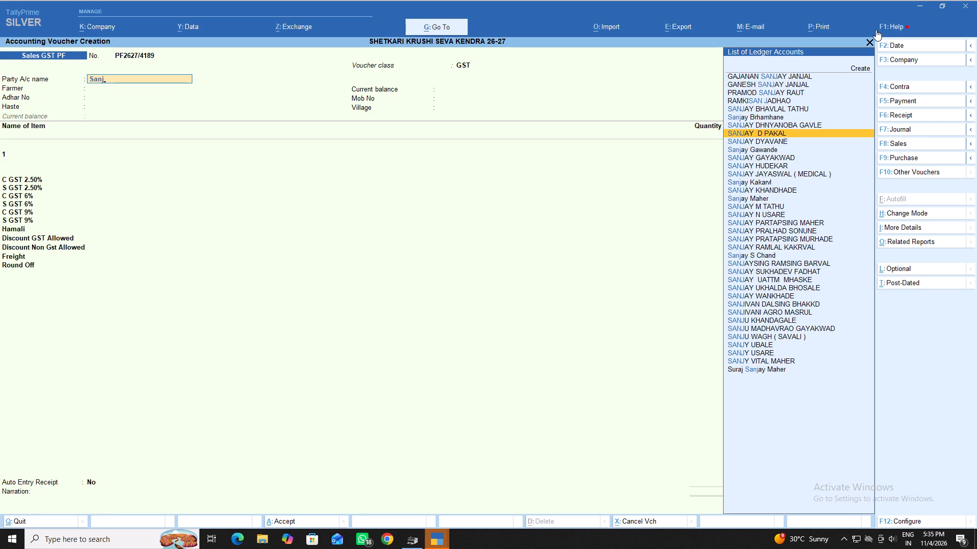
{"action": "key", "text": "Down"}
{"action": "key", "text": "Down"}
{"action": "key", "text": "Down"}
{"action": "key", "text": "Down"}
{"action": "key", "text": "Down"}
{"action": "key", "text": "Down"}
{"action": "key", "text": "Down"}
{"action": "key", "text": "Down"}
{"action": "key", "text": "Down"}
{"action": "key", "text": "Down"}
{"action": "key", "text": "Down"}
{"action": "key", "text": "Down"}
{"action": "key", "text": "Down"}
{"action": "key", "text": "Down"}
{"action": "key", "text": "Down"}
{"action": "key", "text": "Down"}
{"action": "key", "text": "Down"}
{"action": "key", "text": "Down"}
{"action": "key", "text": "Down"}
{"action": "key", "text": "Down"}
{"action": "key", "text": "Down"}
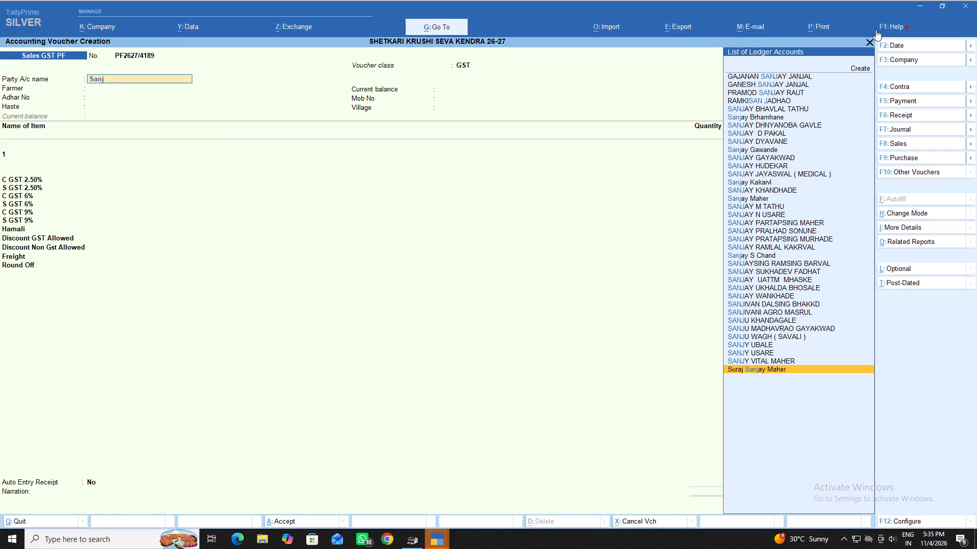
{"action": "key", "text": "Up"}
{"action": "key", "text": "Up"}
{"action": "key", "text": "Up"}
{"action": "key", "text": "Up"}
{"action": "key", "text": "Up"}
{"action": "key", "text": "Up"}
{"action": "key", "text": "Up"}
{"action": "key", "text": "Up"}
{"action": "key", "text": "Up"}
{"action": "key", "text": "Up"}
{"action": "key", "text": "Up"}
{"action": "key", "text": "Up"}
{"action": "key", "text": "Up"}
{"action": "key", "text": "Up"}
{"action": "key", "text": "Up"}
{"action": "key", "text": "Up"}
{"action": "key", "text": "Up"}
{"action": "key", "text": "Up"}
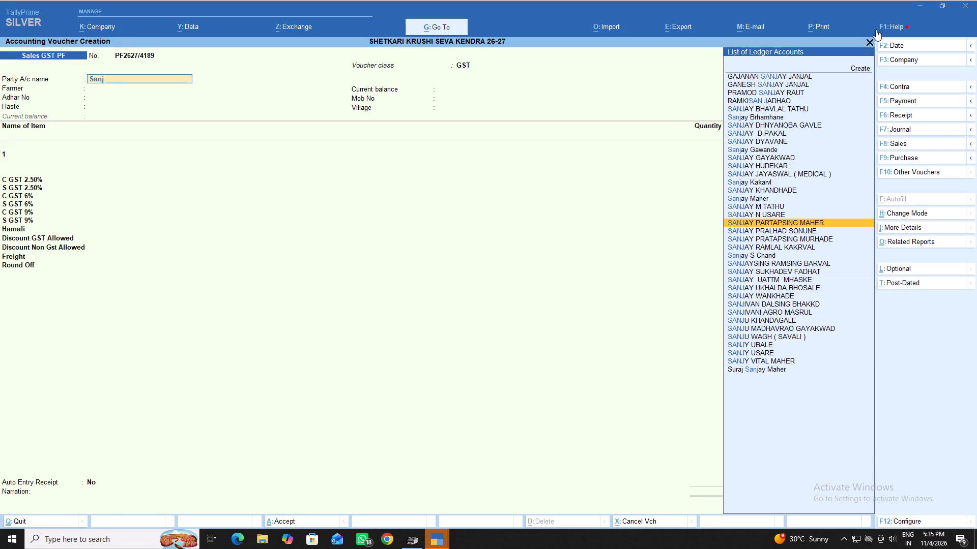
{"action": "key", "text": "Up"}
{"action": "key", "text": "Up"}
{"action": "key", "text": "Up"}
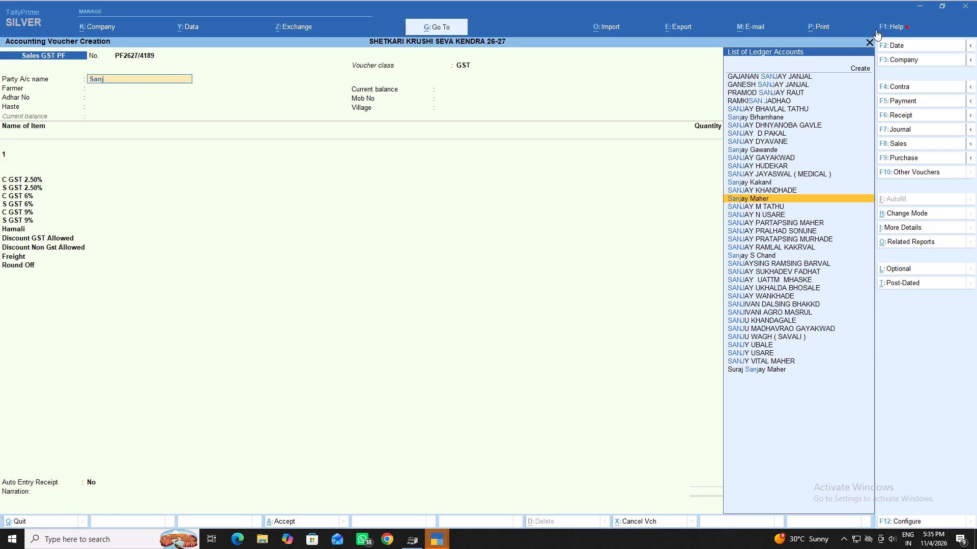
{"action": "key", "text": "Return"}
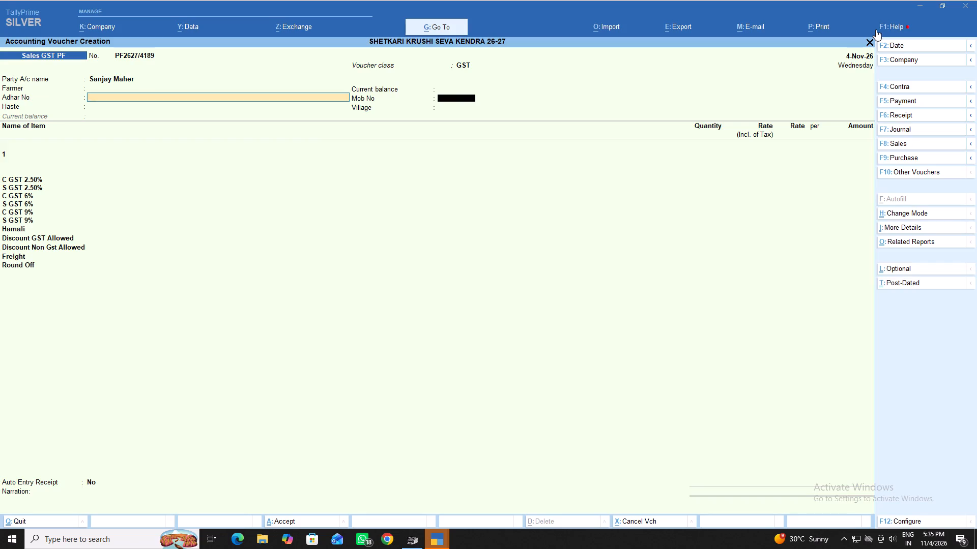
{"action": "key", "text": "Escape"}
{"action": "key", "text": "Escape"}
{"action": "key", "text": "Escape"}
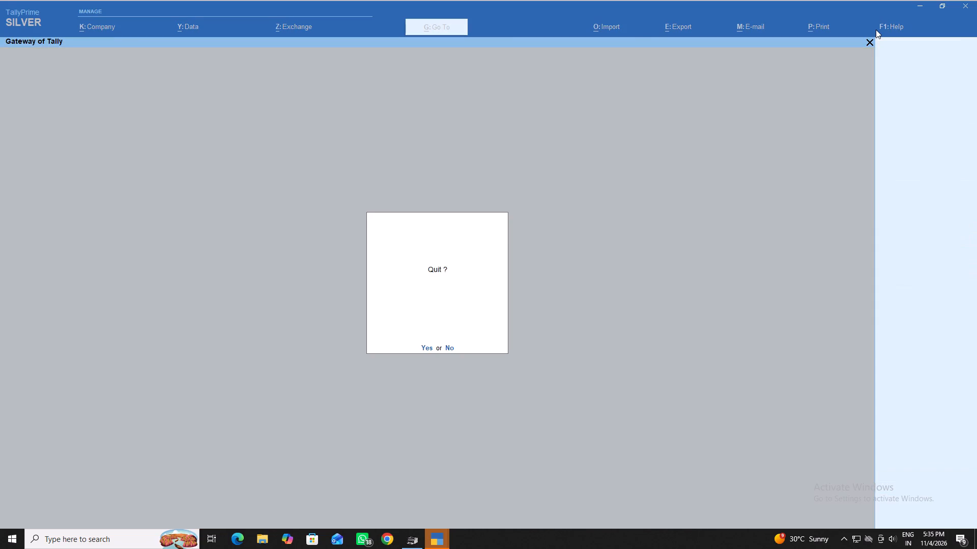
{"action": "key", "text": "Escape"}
Open the ledger master of the "Sanjay" customer under the PASODI group for alteration, searching the ledgers for "San".
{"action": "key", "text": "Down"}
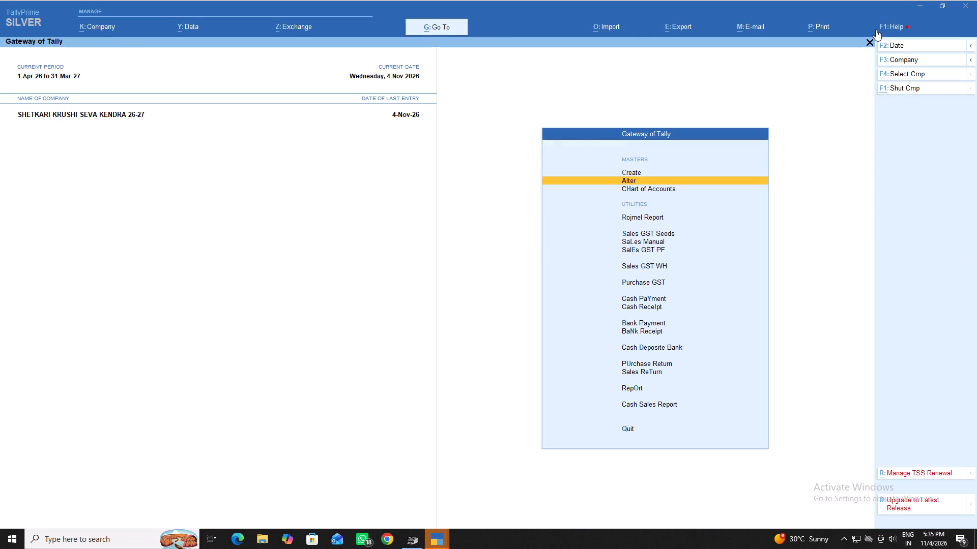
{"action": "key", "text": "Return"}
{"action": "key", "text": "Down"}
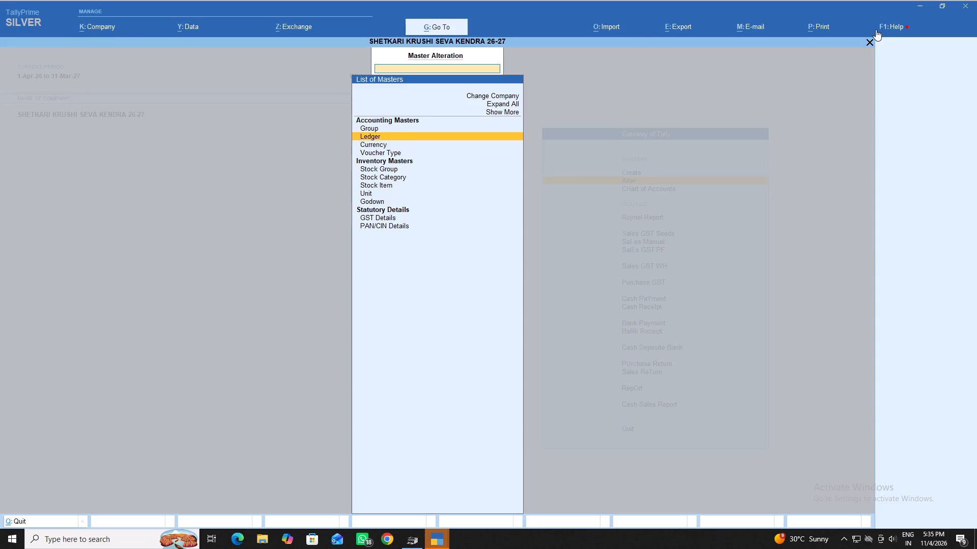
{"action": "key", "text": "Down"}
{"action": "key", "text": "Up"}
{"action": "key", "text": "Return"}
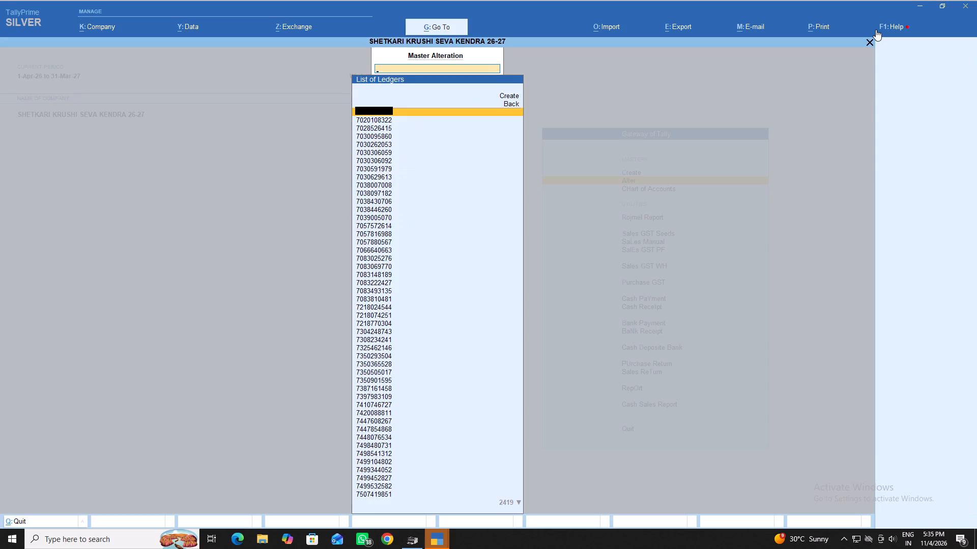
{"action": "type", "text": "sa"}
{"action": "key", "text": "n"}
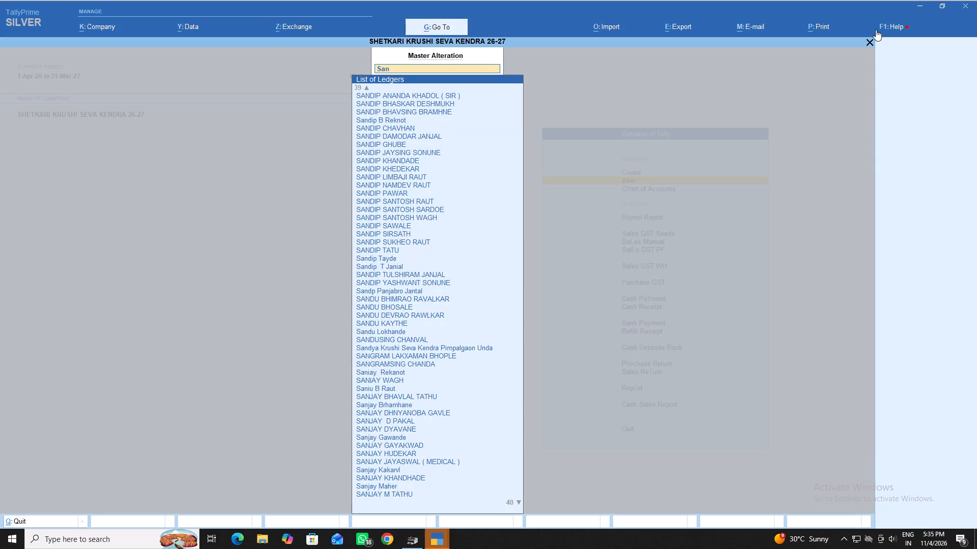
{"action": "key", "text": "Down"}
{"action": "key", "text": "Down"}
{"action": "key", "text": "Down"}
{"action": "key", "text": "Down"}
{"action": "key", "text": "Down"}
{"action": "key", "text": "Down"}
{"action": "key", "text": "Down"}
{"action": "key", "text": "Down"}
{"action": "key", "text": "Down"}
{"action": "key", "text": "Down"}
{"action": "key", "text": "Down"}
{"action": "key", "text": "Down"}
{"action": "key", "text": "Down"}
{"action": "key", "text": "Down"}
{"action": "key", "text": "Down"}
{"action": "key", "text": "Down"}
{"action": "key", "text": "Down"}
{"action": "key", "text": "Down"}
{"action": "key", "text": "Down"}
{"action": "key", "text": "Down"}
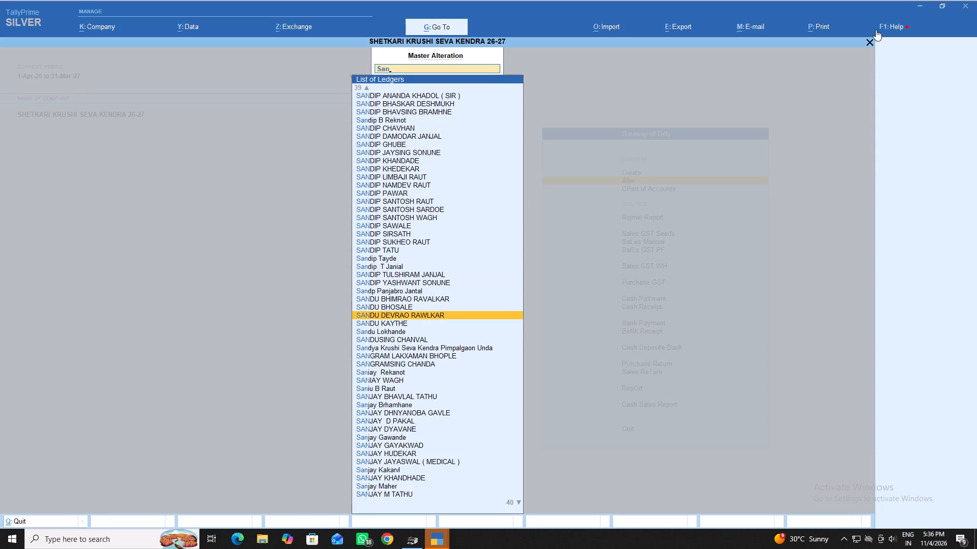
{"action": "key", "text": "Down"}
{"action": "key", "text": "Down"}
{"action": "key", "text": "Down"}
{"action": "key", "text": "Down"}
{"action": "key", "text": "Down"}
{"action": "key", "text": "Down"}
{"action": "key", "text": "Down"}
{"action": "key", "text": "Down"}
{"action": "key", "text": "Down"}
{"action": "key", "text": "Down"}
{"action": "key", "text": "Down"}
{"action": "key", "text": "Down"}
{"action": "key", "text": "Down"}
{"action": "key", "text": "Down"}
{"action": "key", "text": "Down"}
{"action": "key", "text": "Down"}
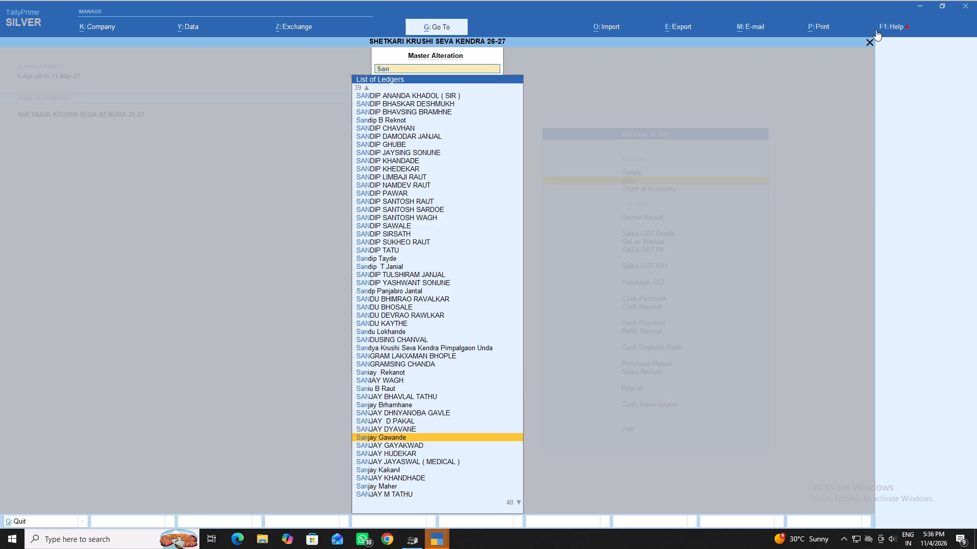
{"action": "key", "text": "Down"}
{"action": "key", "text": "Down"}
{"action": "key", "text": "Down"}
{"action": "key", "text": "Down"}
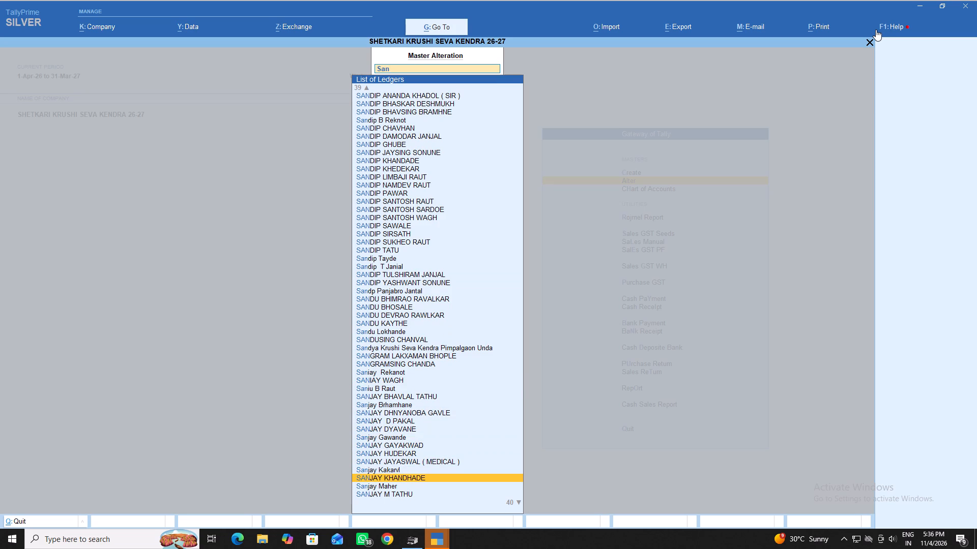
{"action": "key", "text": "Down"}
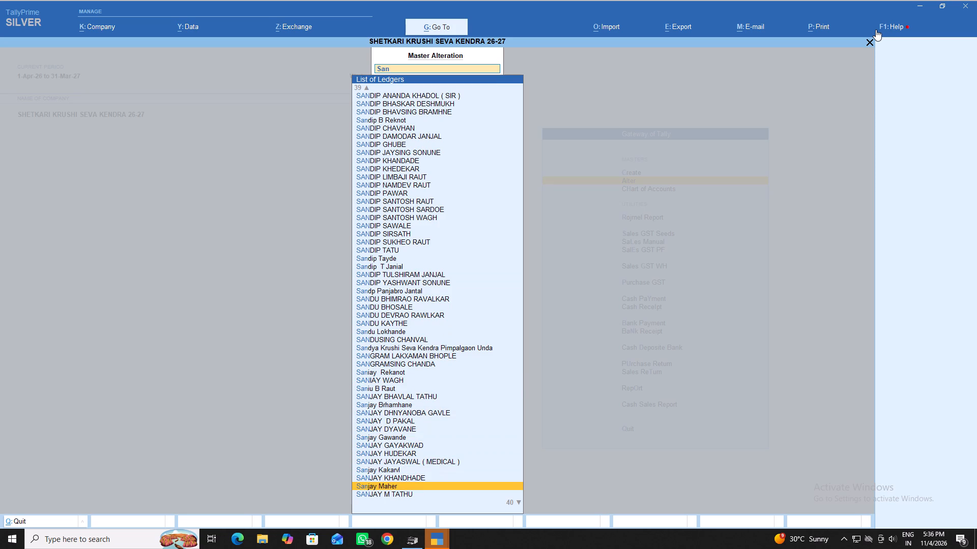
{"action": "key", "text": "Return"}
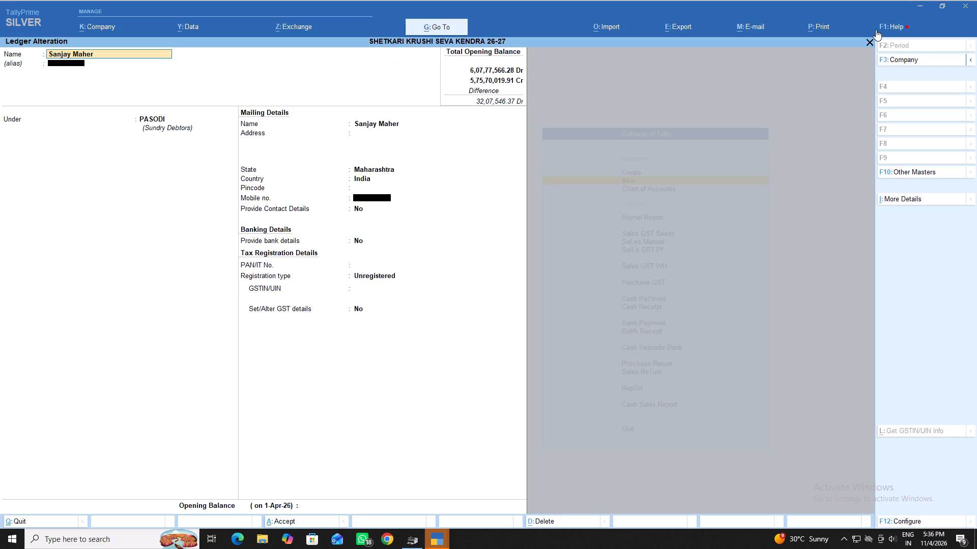
Correct the surname in the customer's ledger name, replacing its first letter with V.
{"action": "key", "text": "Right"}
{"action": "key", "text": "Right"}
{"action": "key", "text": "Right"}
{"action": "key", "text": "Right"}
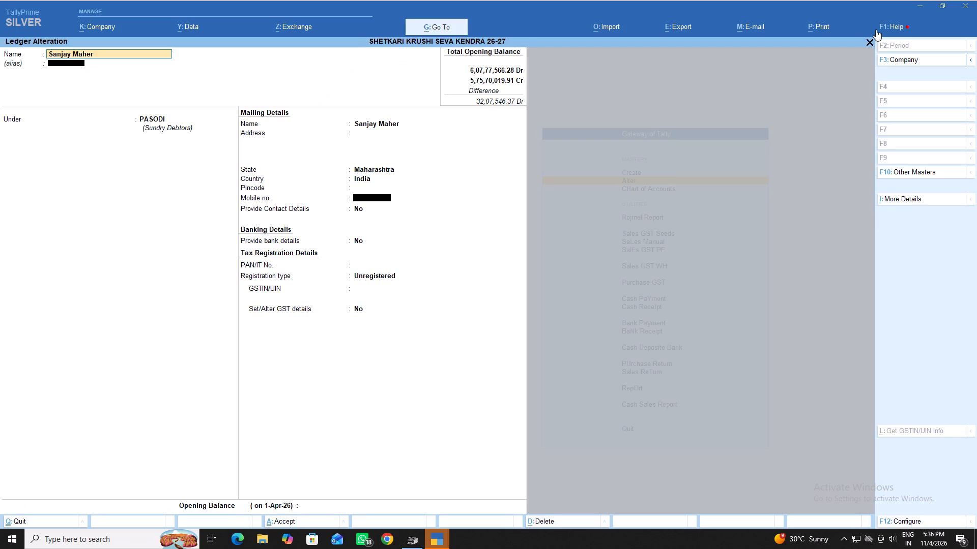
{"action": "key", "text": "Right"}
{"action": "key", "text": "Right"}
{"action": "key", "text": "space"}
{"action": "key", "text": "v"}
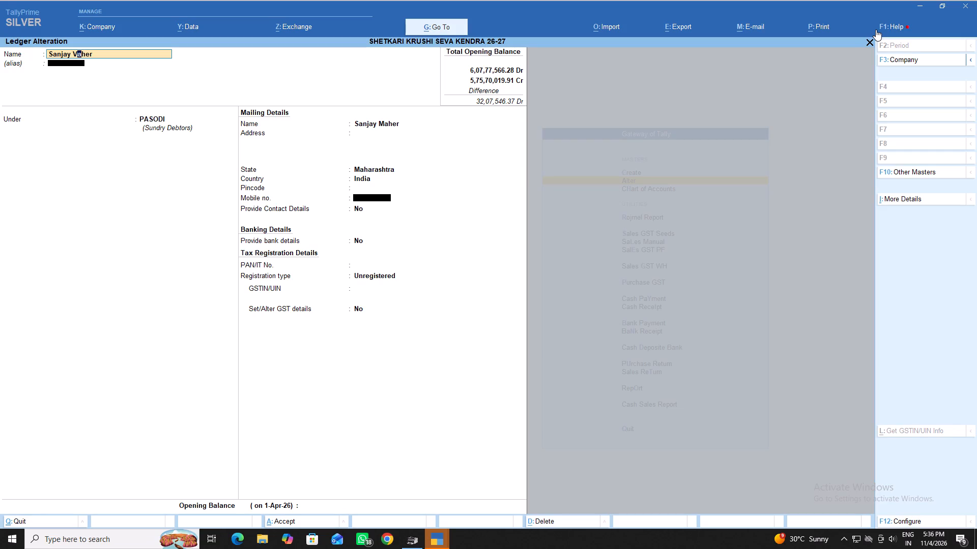
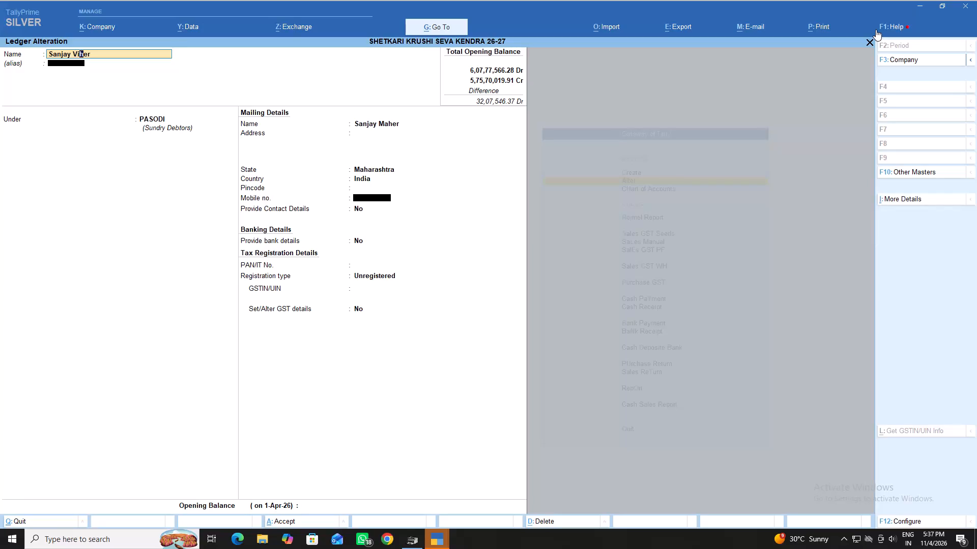
Complete the customer's ledger name with the middle name Vittal, followed by the same surname as in the mailing details.
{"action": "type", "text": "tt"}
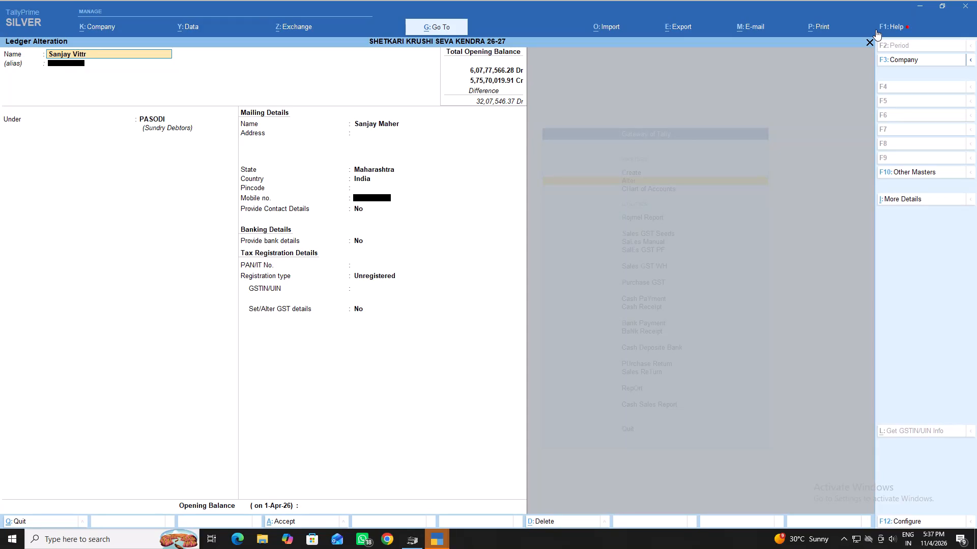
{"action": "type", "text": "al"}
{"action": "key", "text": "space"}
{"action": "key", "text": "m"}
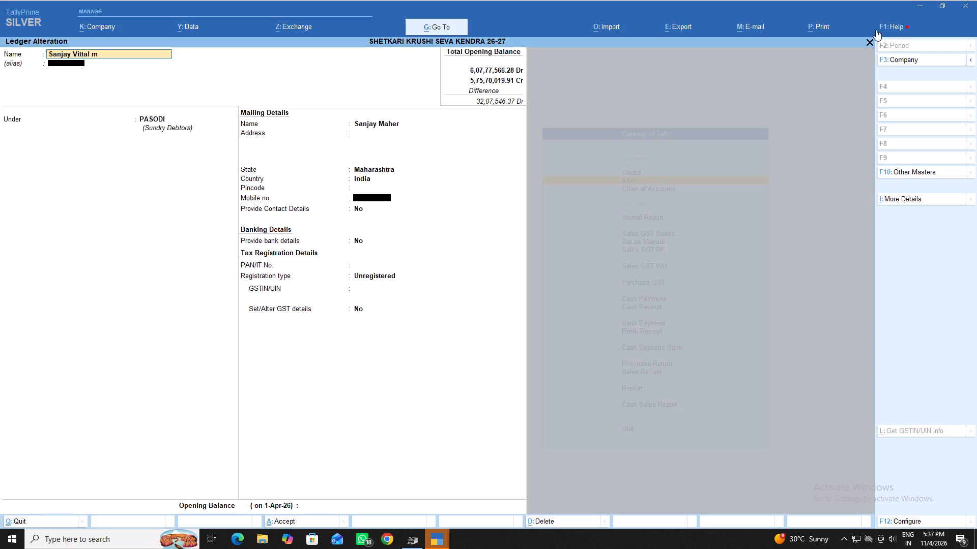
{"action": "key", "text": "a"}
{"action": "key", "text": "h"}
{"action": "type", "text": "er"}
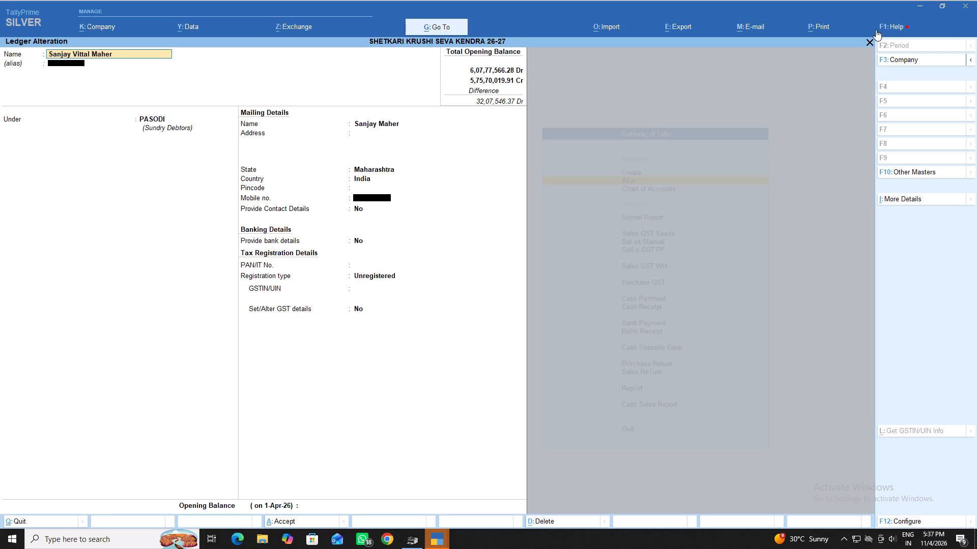
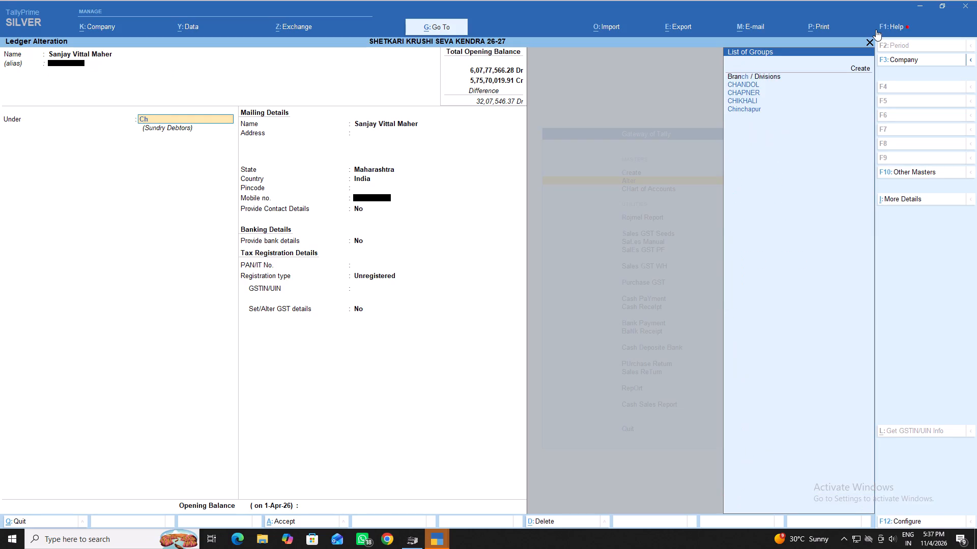
Place the customer's ledger under the CHANDOL group.
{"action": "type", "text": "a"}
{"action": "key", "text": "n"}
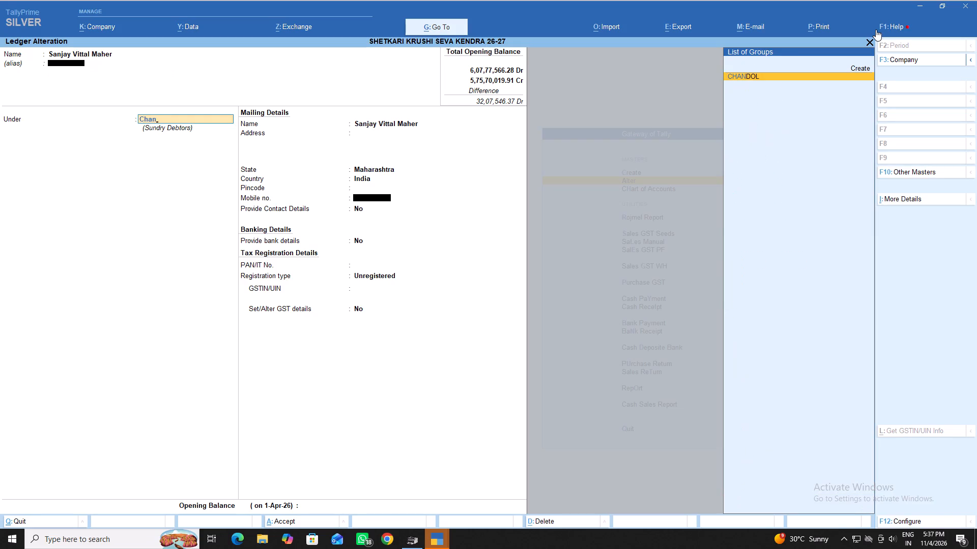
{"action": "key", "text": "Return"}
Fill the first address line of the mailing details with the same village name as the ledger's group.
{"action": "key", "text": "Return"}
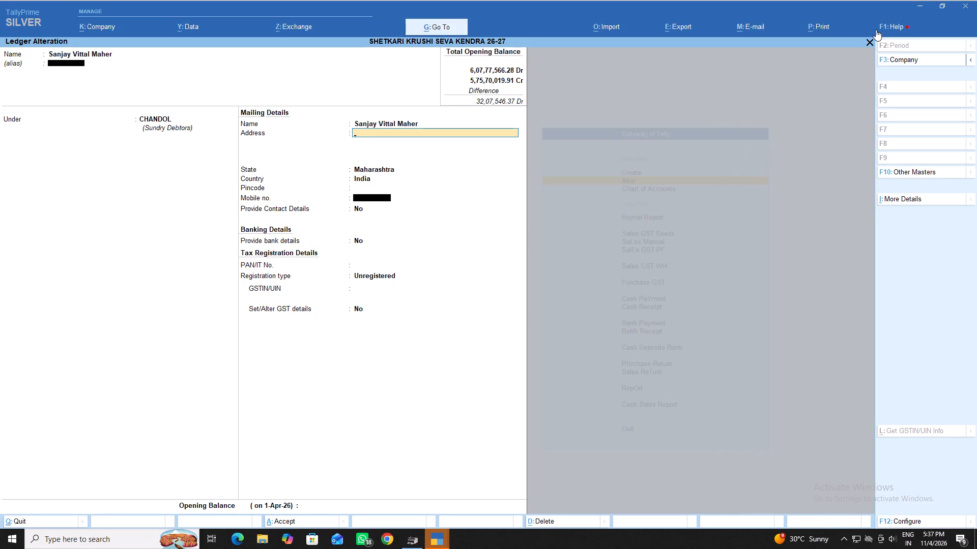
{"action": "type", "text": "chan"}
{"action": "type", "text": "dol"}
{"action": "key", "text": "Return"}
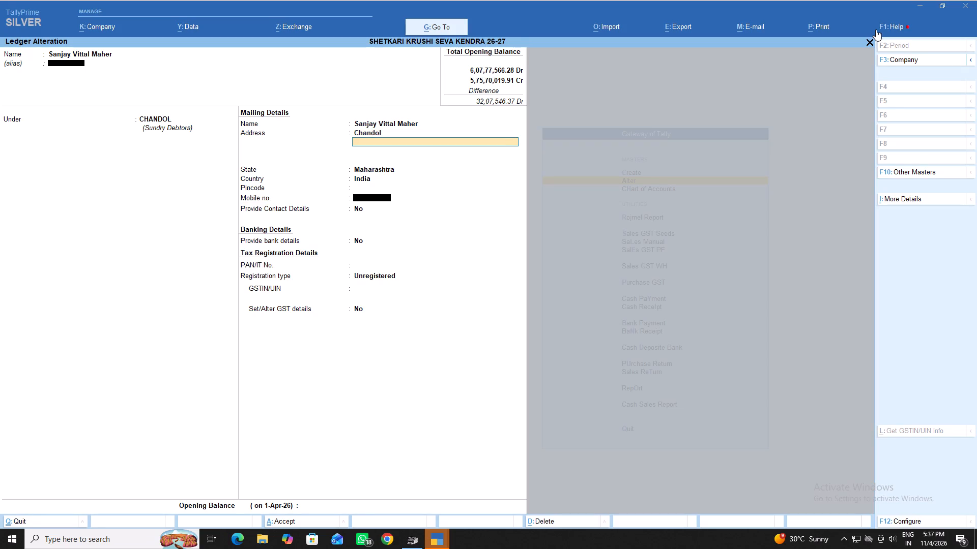
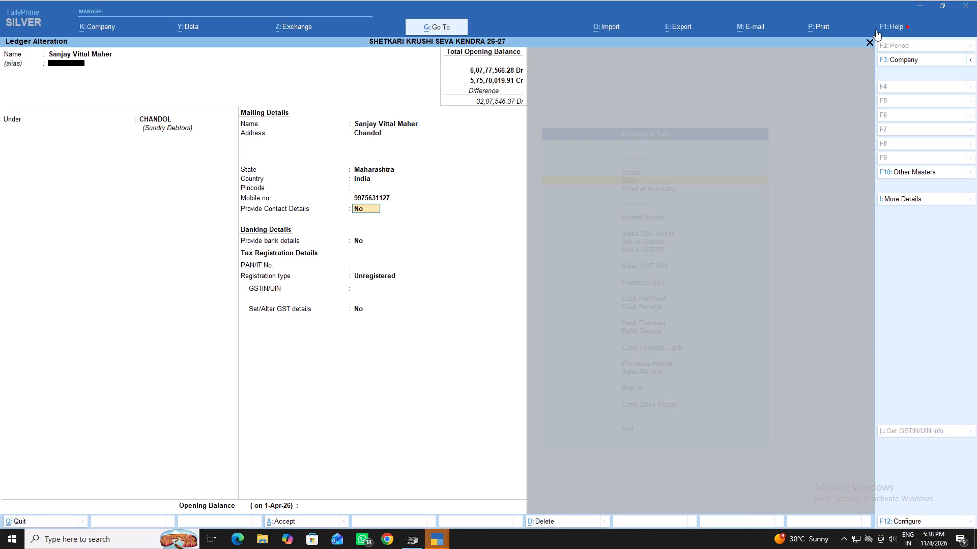
Go back through the ledger's details to the customer's ledger name and open it for editing.
{"action": "key", "text": "BackSpace"}
{"action": "key", "text": "BackSpace"}
{"action": "key", "text": "BackSpace"}
{"action": "key", "text": "BackSpace"}
{"action": "key", "text": "BackSpace"}
{"action": "key", "text": "BackSpace"}
{"action": "key", "text": "BackSpace"}
{"action": "key", "text": "BackSpace"}
{"action": "key", "text": "BackSpace"}
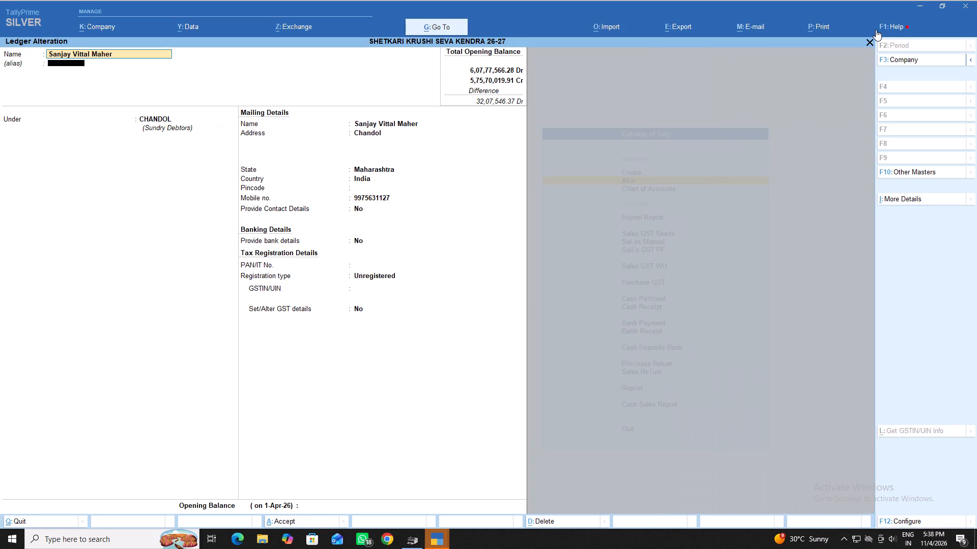
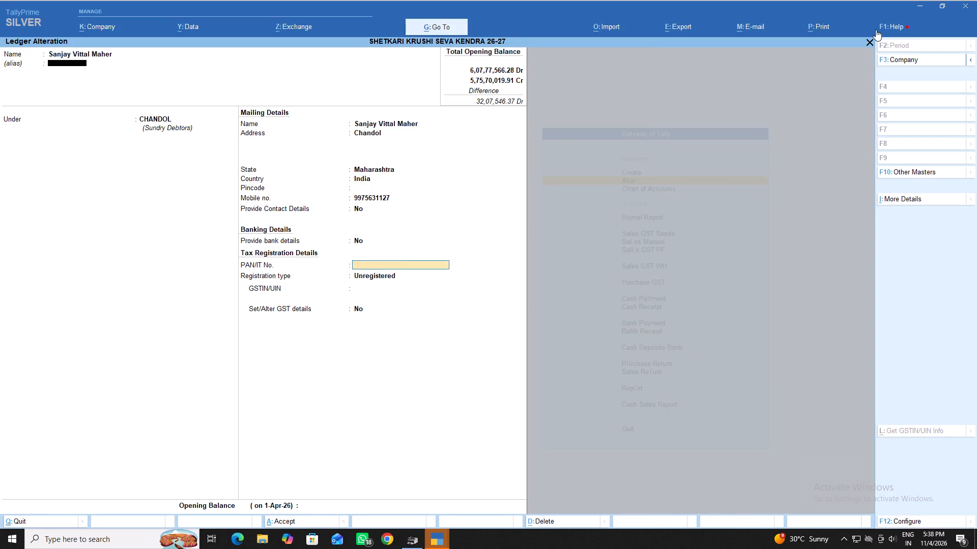
Leave the customer ledger's remaining tax and opening balance fields as they are and save the ledger.
{"action": "key", "text": "Return"}
{"action": "key", "text": "Return"}
{"action": "key", "text": "Return"}
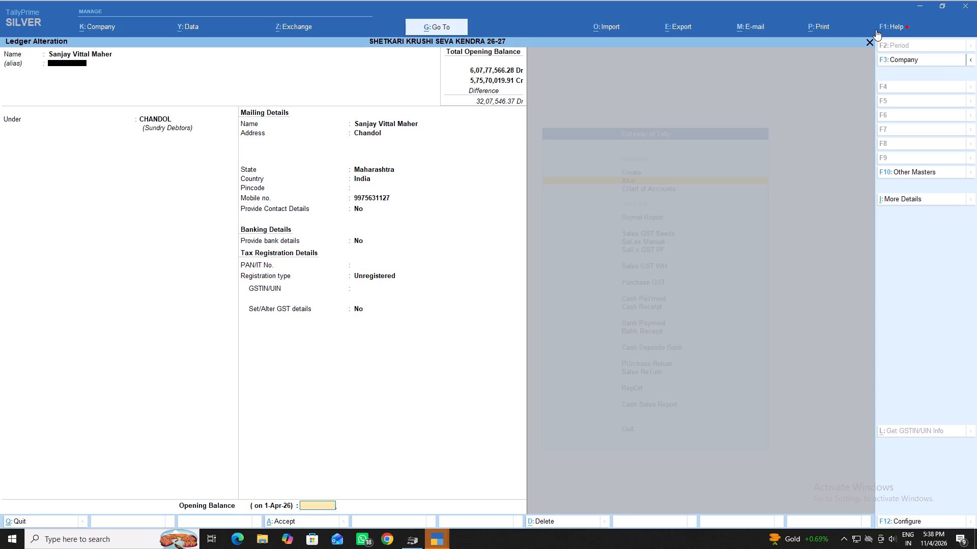
{"action": "key", "text": "Return"}
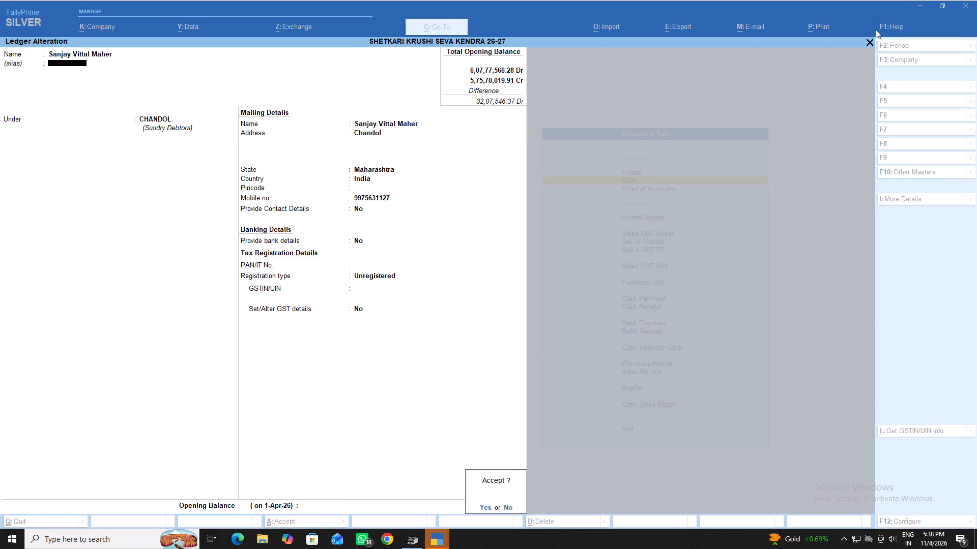
{"action": "key", "text": "Return"}
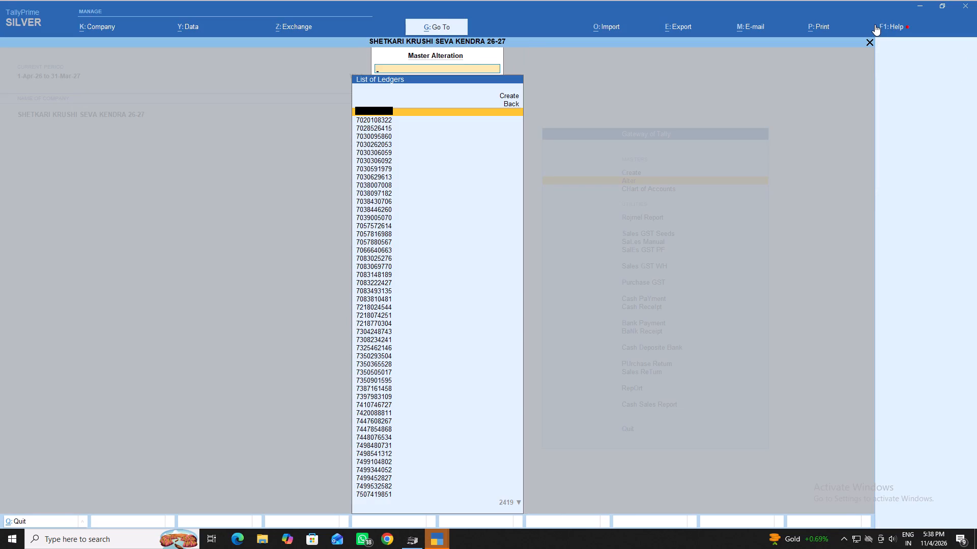
Look up another customer's ledger by mobile number, and go back to the Gateway of Tally.
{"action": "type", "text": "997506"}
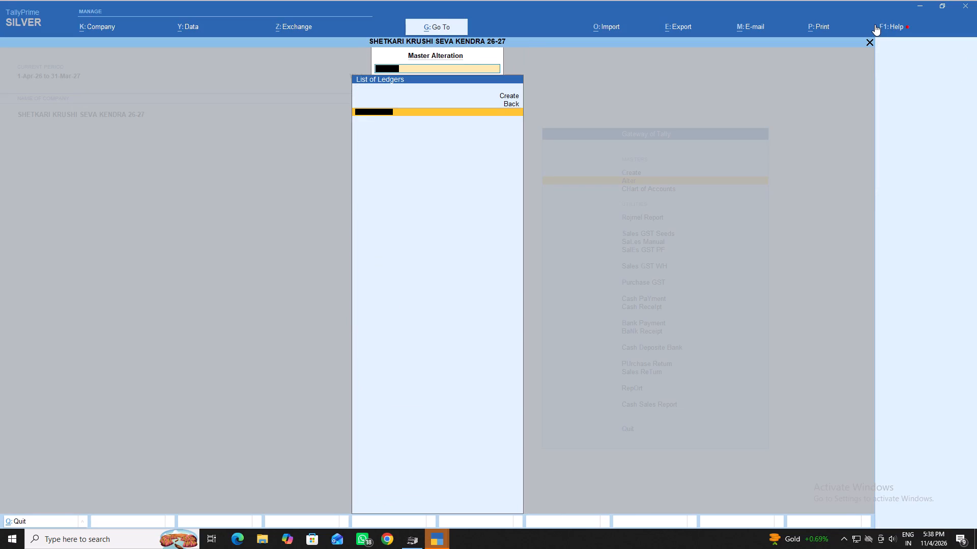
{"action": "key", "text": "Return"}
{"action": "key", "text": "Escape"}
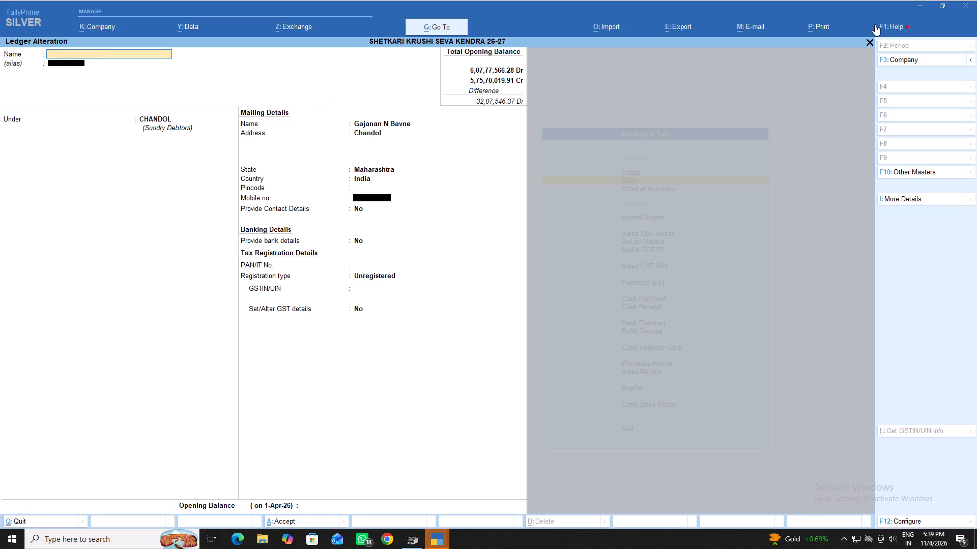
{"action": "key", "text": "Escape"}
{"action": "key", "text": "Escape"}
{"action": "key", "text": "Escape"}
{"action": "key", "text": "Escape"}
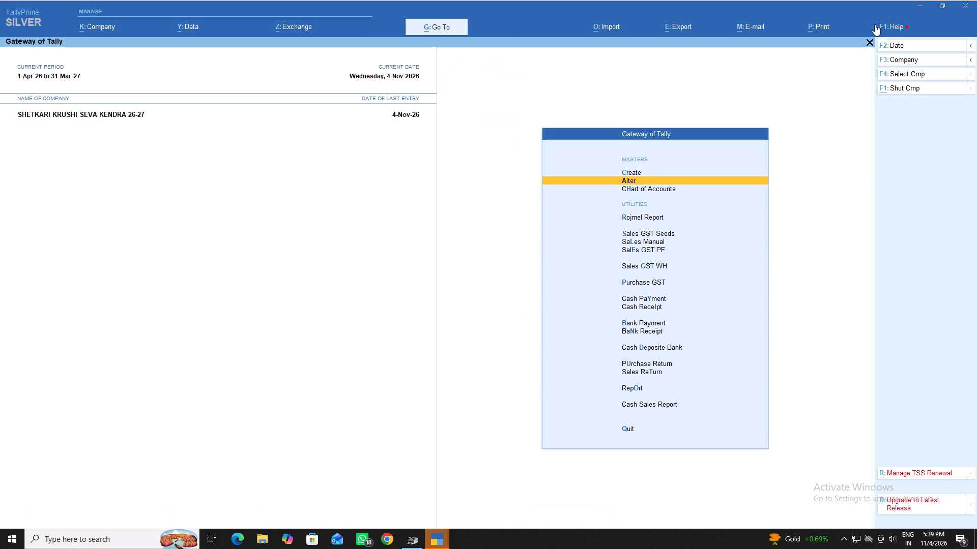
Start a Sales GST PF voucher with the GST class and select the corrected customer as party by mobile number.
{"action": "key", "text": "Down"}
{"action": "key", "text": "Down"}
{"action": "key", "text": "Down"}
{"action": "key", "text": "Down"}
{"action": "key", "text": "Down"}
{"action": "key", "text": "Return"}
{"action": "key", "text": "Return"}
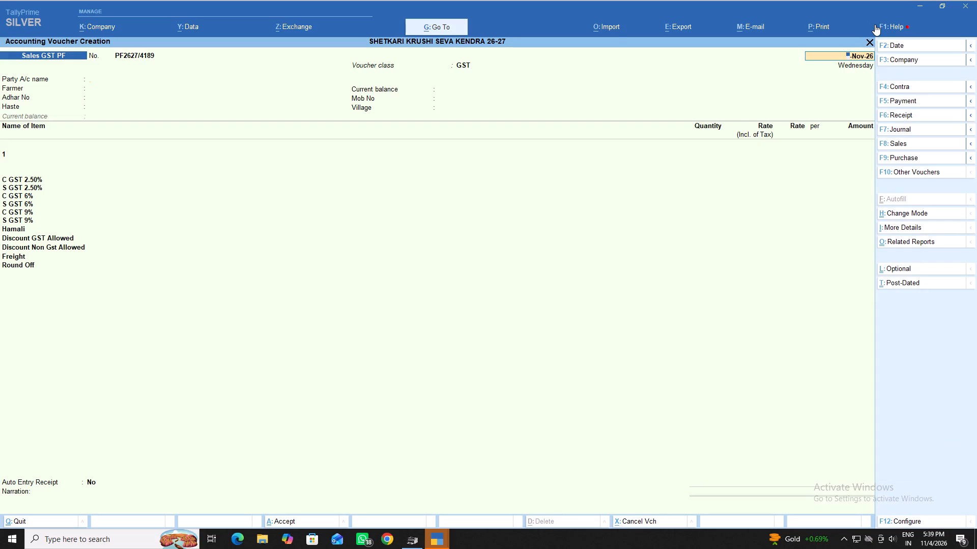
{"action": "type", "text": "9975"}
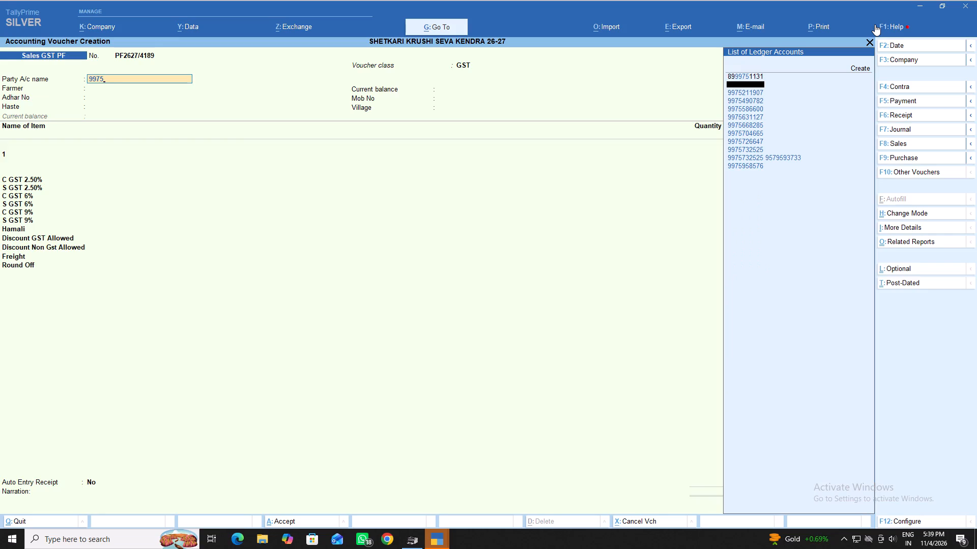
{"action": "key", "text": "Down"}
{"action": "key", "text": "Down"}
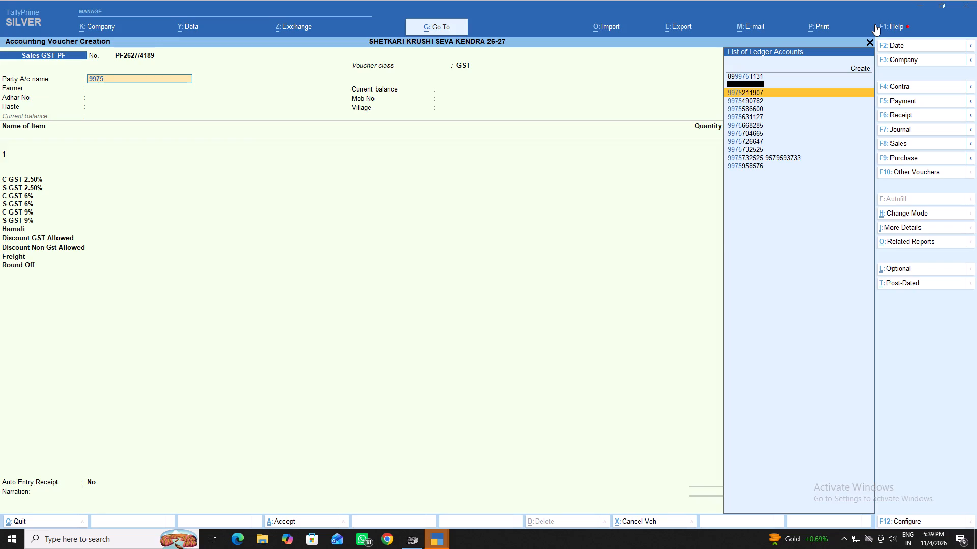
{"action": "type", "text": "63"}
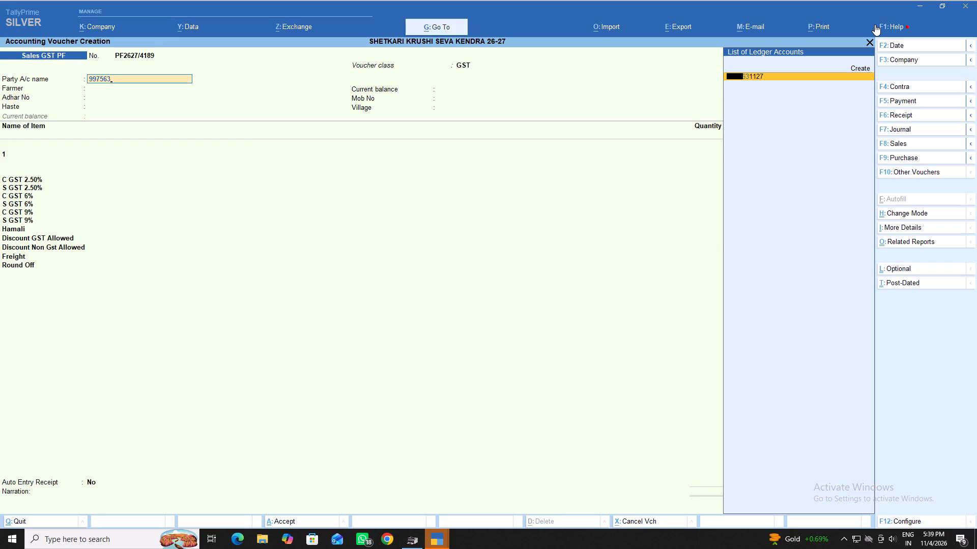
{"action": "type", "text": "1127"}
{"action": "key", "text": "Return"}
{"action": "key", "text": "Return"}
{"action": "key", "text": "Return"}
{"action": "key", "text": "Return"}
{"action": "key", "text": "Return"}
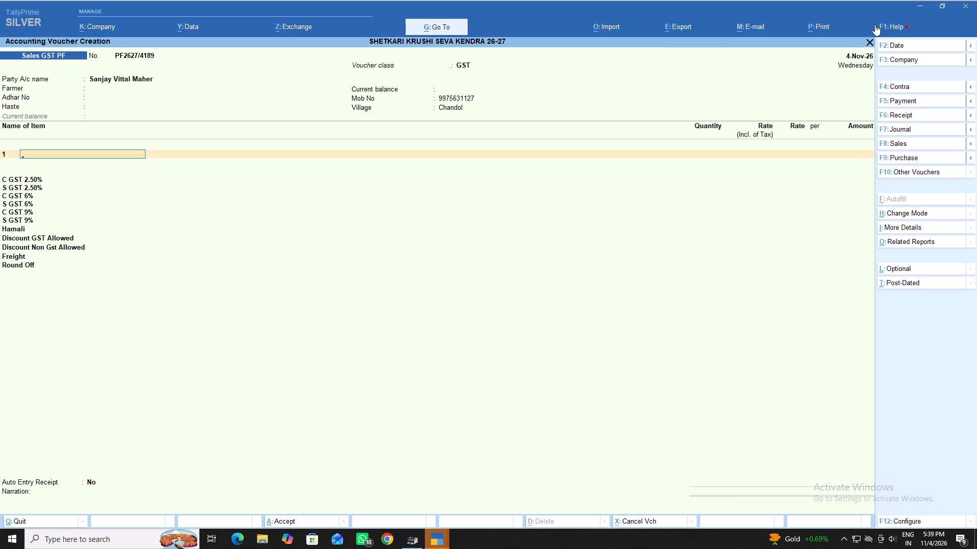
Choose SANVARDHAN KIT 5 LTR as the voucher's first stock item and open its item allocation.
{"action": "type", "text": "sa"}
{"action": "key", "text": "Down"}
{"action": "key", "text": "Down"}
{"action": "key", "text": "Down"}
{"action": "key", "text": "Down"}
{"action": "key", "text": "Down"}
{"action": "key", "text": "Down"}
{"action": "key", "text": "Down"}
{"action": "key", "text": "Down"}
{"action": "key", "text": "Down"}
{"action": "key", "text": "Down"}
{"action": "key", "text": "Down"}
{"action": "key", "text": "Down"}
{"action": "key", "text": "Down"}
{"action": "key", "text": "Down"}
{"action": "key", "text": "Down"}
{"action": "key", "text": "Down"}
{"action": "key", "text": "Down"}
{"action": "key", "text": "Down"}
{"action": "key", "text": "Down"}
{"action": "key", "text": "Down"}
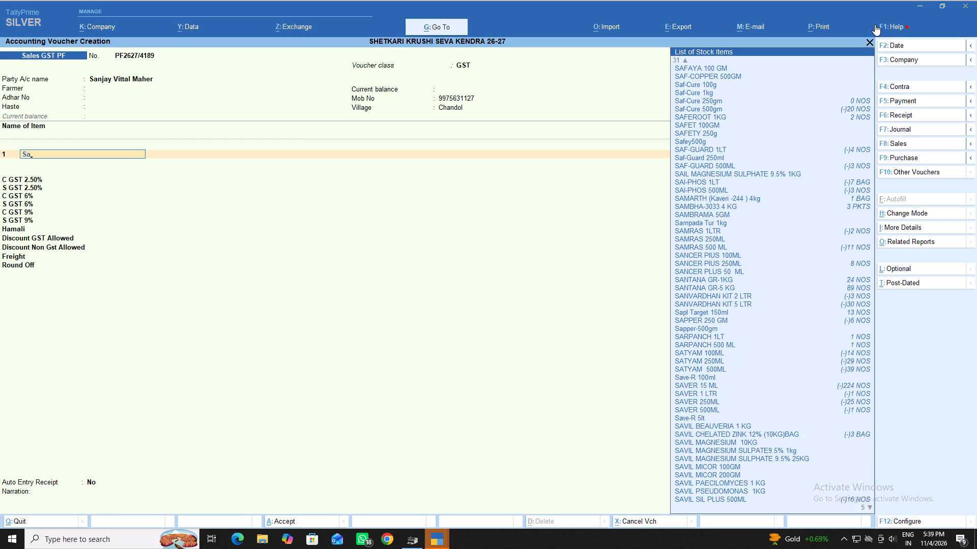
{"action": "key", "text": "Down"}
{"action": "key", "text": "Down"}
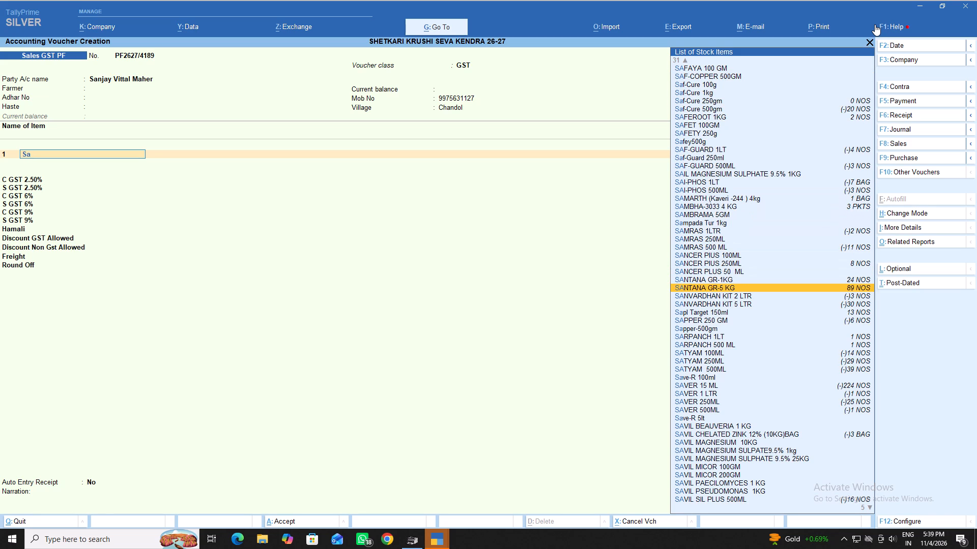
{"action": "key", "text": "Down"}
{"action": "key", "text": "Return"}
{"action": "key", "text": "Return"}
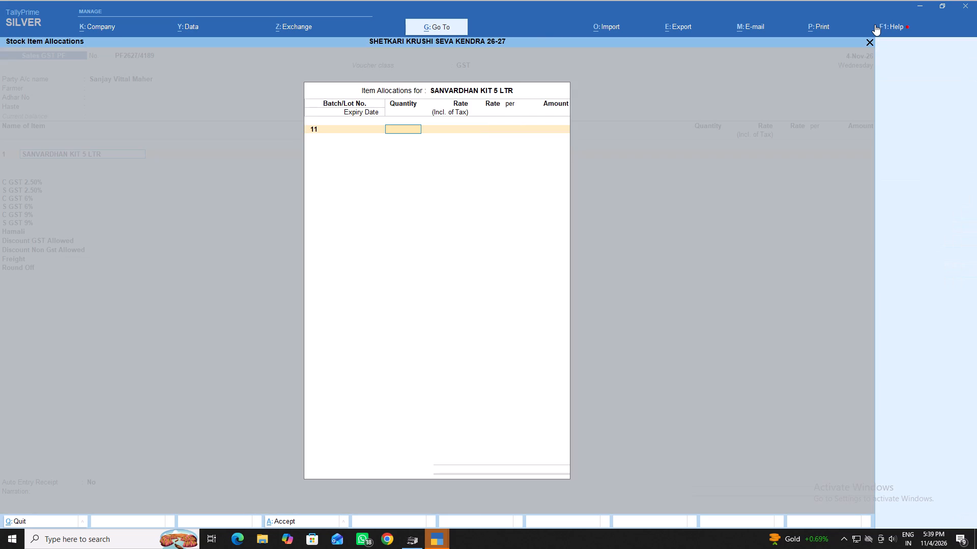
Allocate quantity 1 at a tax-inclusive rate of 1500 with expiry date 1.2.2029 for the kit.
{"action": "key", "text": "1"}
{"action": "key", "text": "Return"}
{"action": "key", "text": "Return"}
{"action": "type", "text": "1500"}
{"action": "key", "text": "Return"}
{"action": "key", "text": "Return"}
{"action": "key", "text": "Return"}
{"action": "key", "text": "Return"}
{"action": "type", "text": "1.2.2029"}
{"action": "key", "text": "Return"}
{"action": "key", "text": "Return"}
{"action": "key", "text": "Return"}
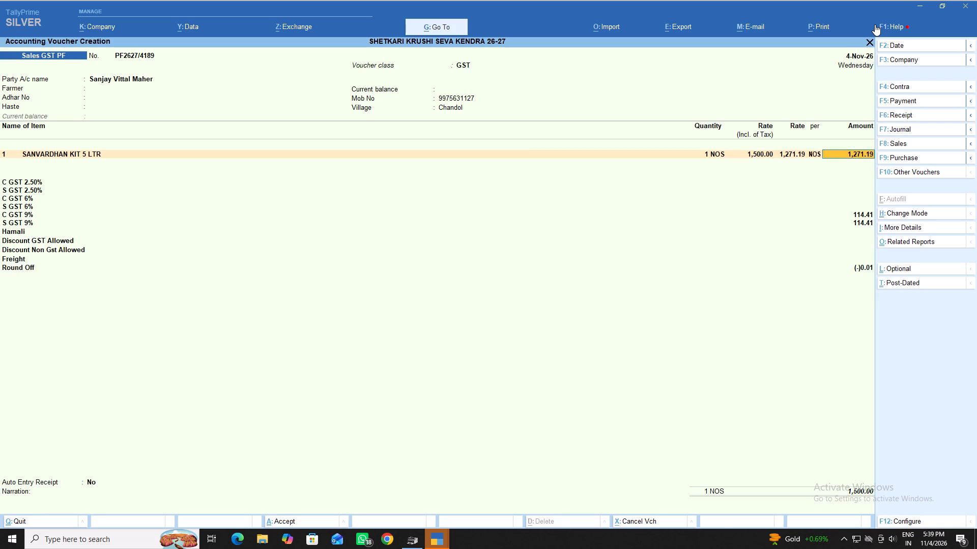
Keep the voucher's remaining tax, charge and narration entries, then save and print the voucher.
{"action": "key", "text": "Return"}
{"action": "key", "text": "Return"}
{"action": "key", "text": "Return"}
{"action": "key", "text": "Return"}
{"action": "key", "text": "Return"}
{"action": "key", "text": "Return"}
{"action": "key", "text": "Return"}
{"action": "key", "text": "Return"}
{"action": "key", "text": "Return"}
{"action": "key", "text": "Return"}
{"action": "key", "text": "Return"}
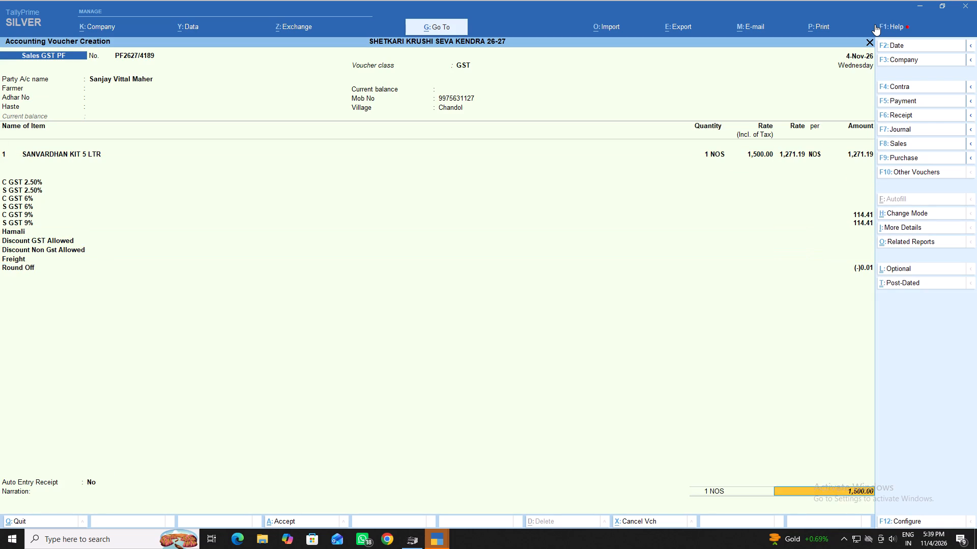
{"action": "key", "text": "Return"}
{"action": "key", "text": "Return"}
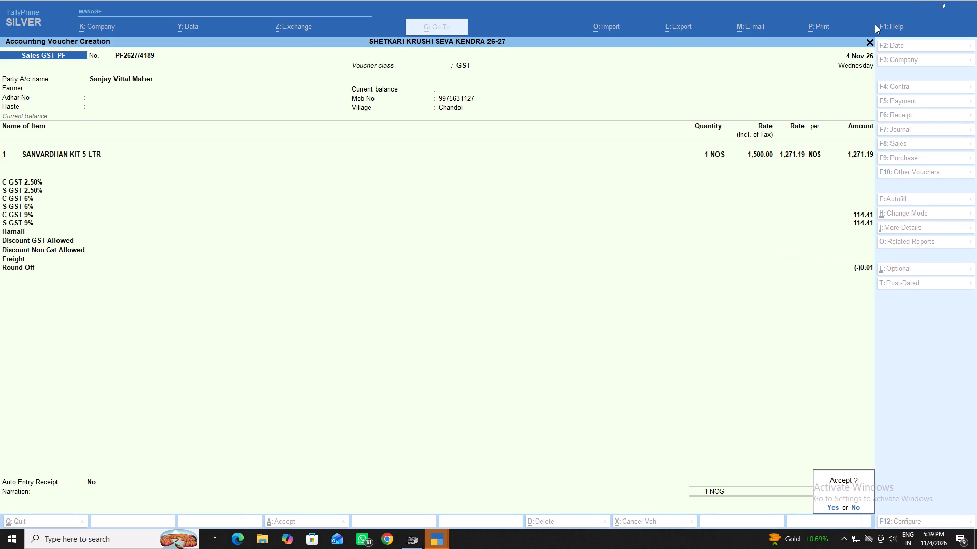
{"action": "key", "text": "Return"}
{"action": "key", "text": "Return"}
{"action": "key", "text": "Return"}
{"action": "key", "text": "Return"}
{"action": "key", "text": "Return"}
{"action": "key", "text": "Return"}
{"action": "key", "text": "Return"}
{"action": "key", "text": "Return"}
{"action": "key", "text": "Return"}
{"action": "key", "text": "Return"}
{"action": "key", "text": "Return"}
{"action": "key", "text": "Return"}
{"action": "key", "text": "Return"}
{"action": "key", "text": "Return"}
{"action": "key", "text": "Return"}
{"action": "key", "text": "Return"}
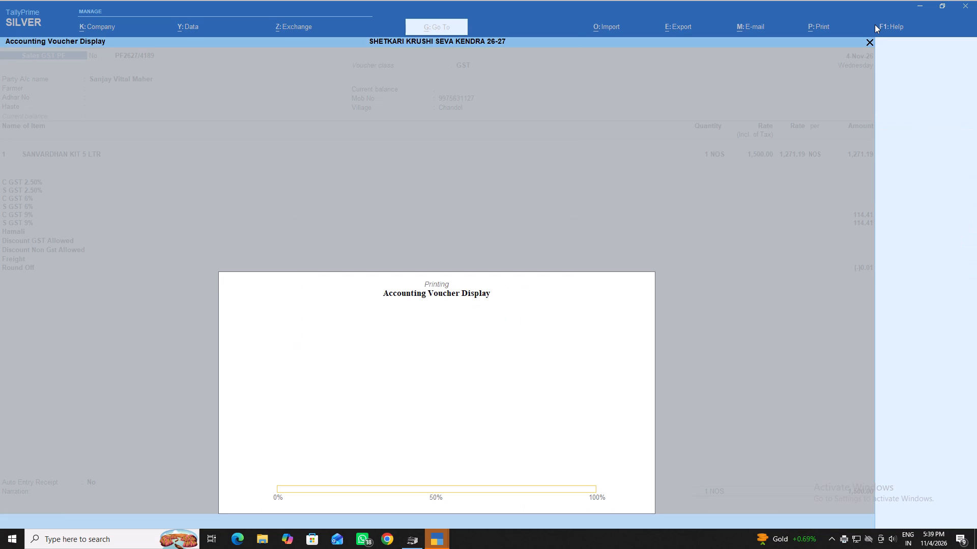
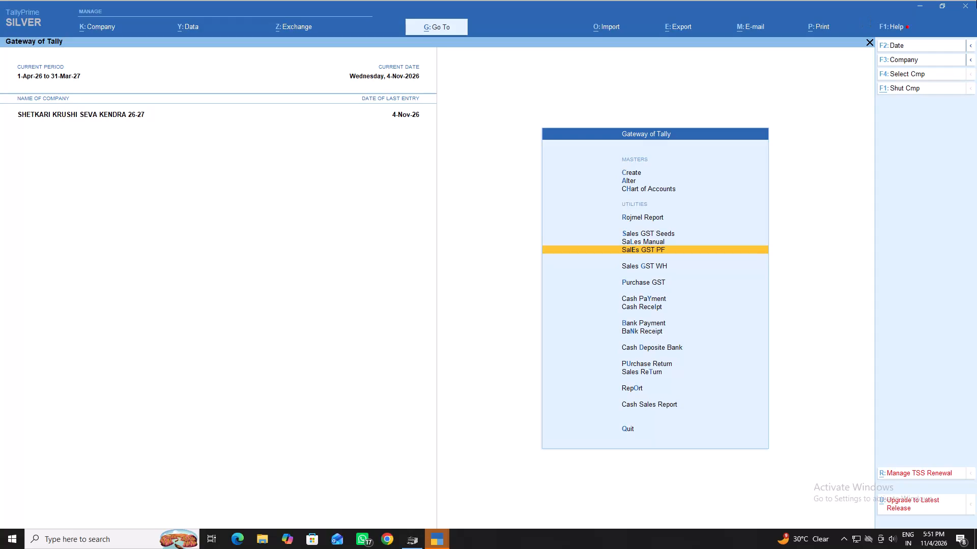
{"action": "key", "text": "Return"}
{"action": "key", "text": "Return"}
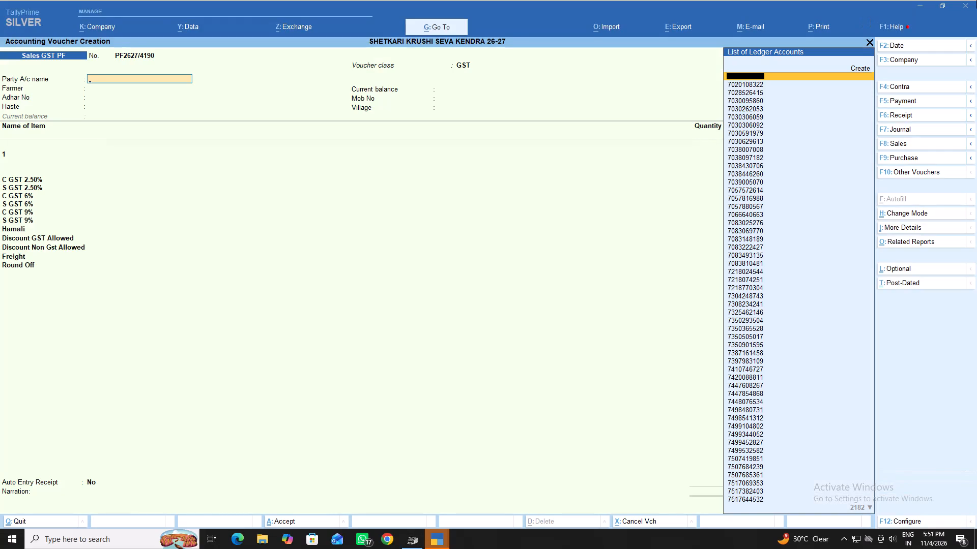
{"action": "type", "text": "de"}
{"action": "key", "text": "Down"}
{"action": "key", "text": "Down"}
{"action": "key", "text": "Down"}
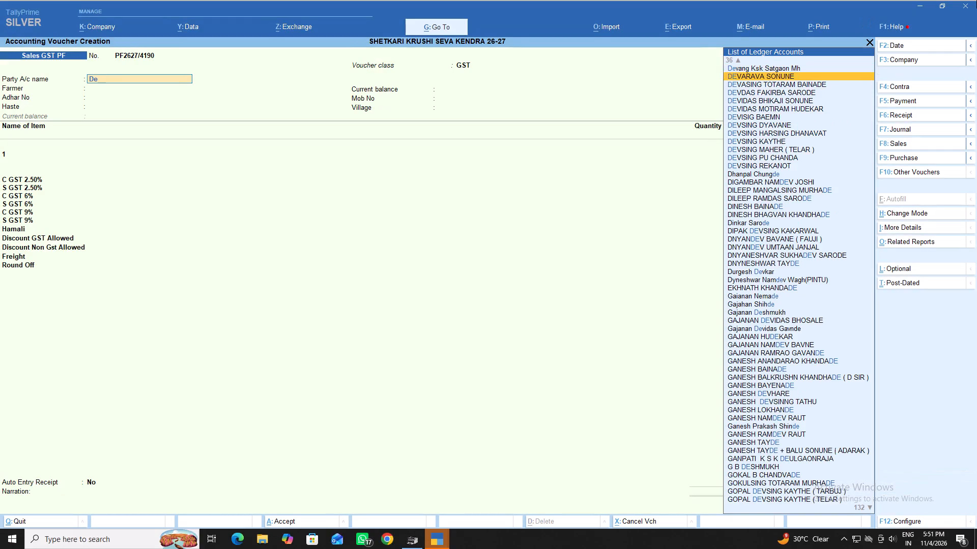
{"action": "key", "text": "Down"}
{"action": "key", "text": "Down"}
{"action": "key", "text": "Down"}
{"action": "key", "text": "Down"}
{"action": "key", "text": "Down"}
{"action": "key", "text": "Down"}
{"action": "key", "text": "Return"}
{"action": "key", "text": "Return"}
{"action": "key", "text": "Return"}
{"action": "key", "text": "Return"}
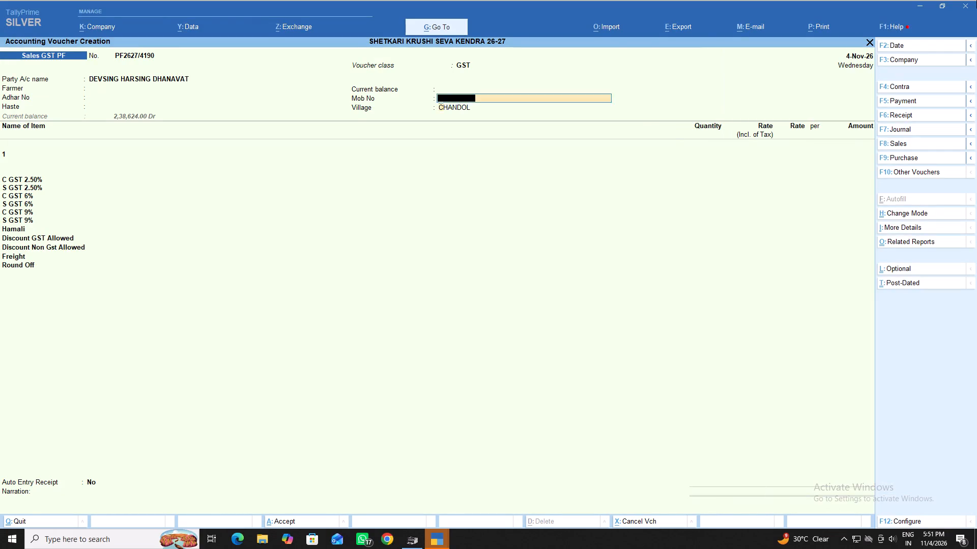
{"action": "key", "text": "Return"}
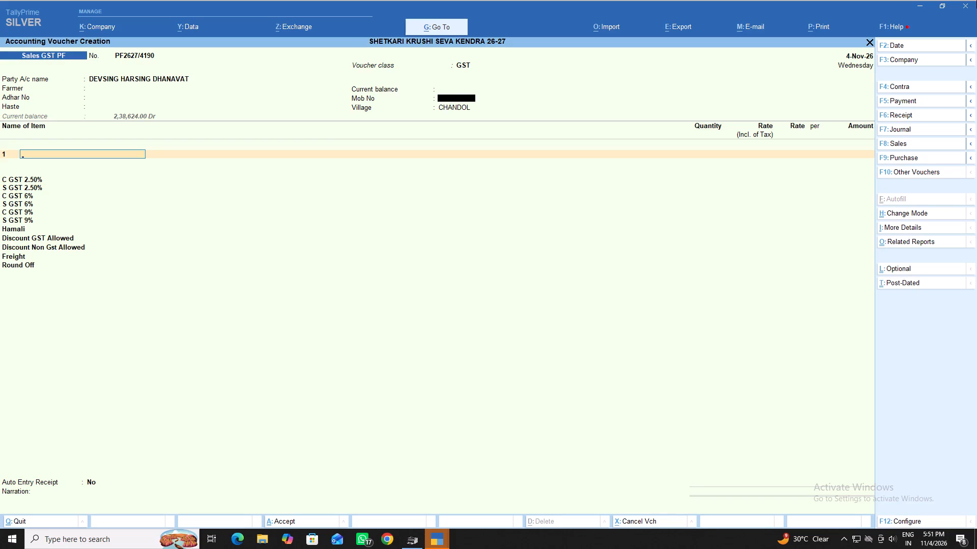
Choose Petra 1lt as the voucher's first stock item and open its item allocation.
{"action": "key", "text": "p"}
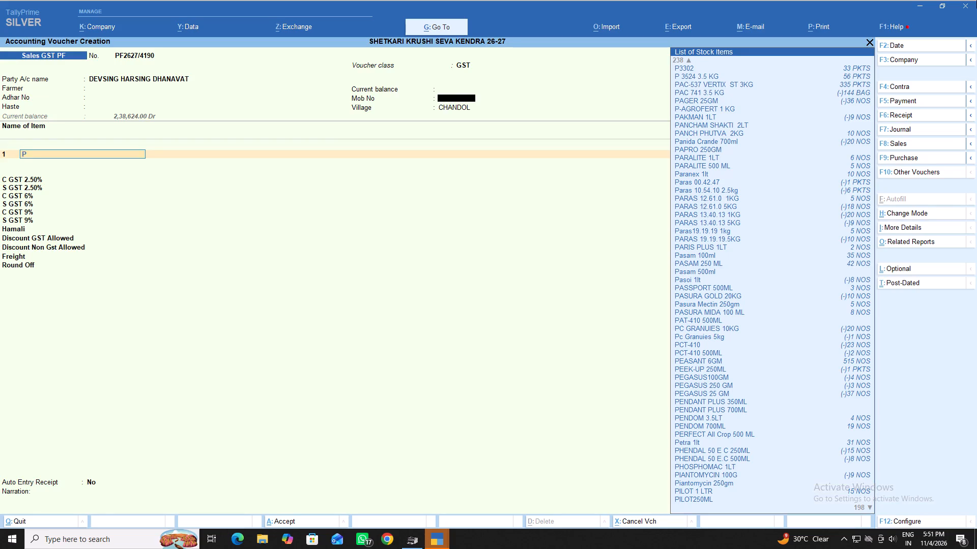
{"action": "type", "text": "er"}
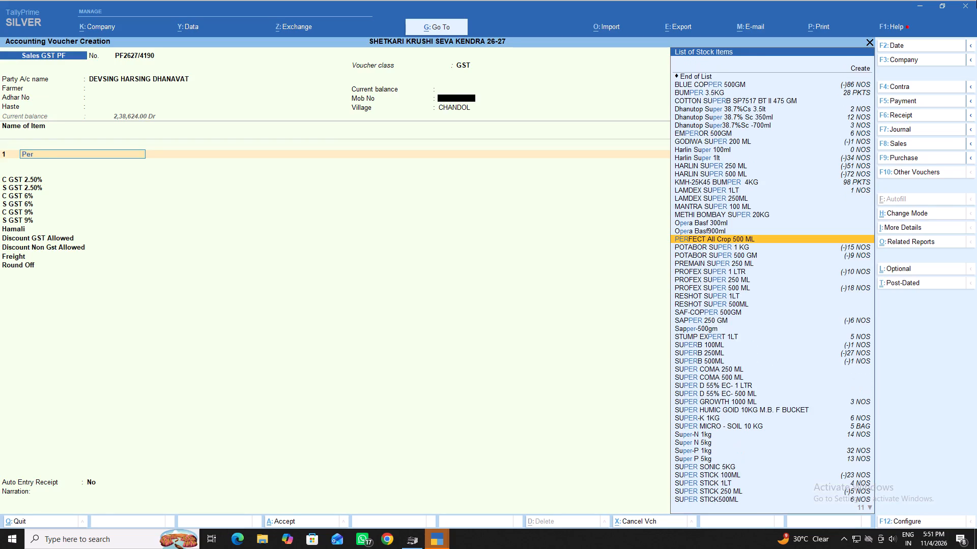
{"action": "key", "text": "BackSpace"}
{"action": "key", "text": "BackSpace"}
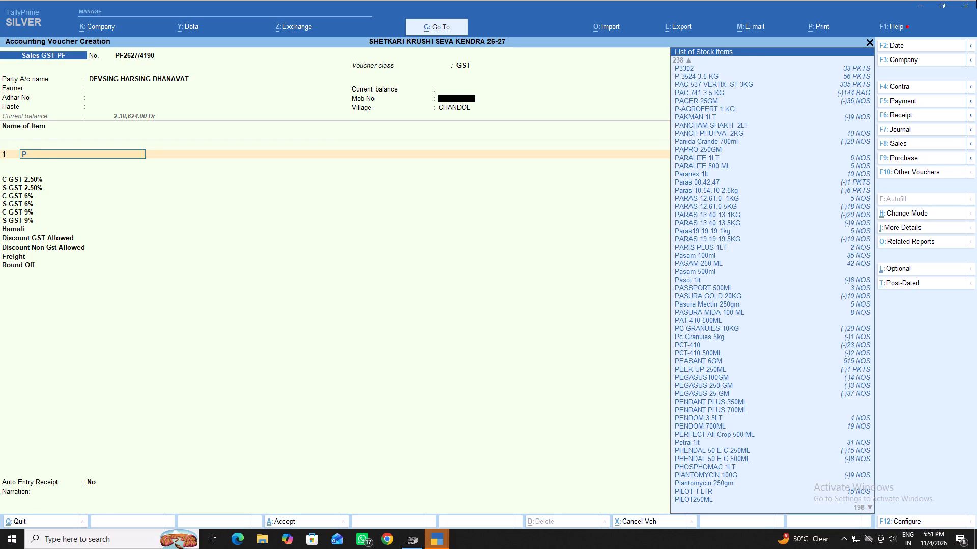
{"action": "type", "text": "et"}
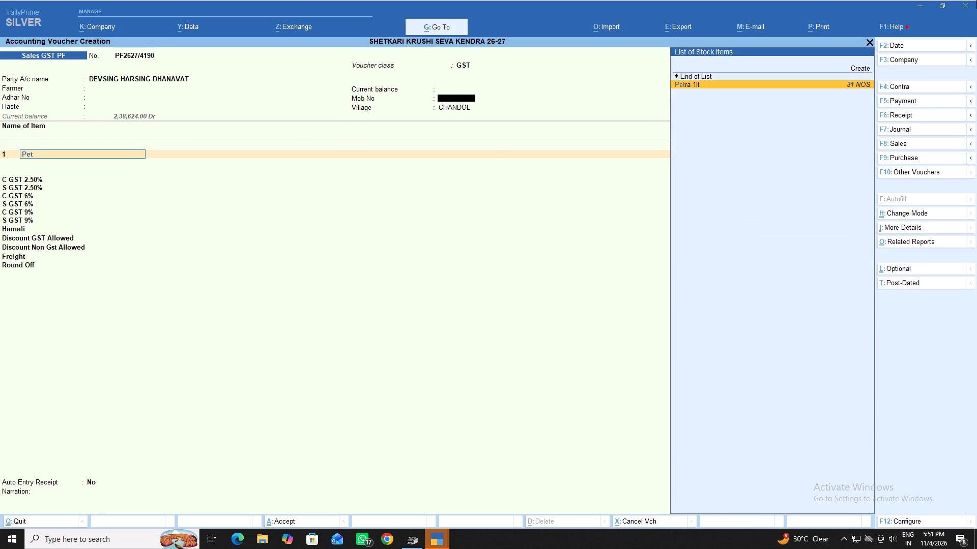
{"action": "key", "text": "Return"}
Allocate quantity 1 of Petra 1lt from batch 24kpt251 at a tax-inclusive rate of 1150, keeping the batch's expiry date.
{"action": "key", "text": "Return"}
{"action": "key", "text": "1"}
{"action": "key", "text": "Return"}
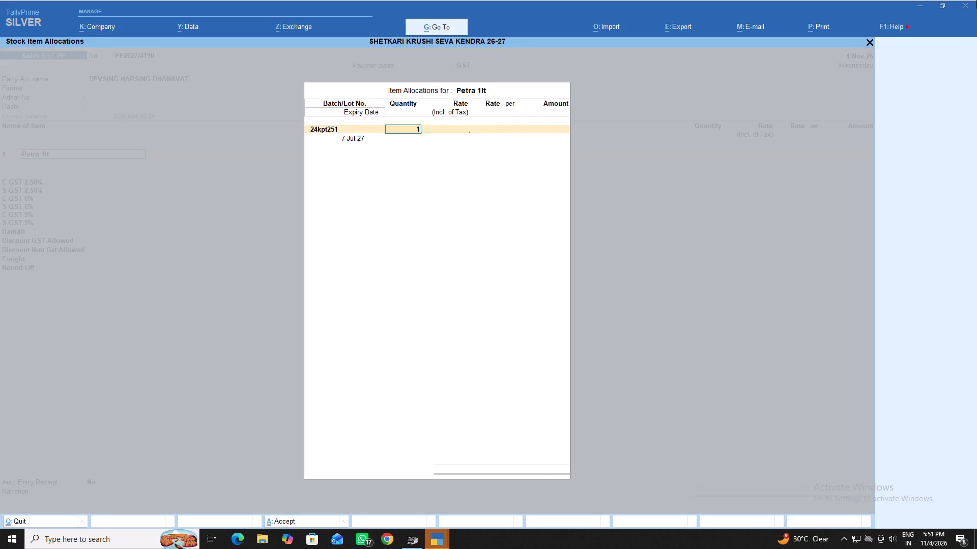
{"action": "type", "text": "1150"}
{"action": "key", "text": "Return"}
{"action": "key", "text": "Return"}
{"action": "key", "text": "Return"}
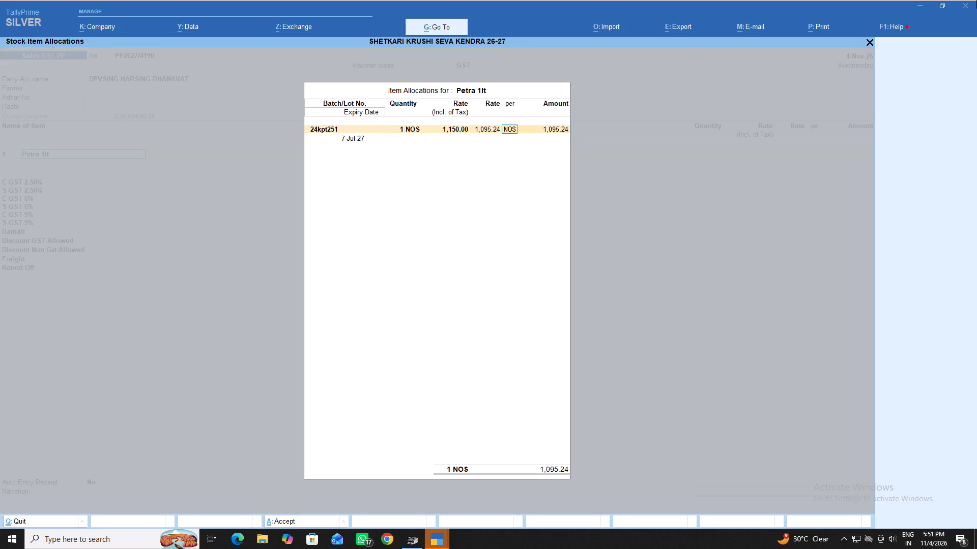
{"action": "key", "text": "Return"}
{"action": "key", "text": "Return"}
{"action": "key", "text": "Return"}
{"action": "key", "text": "Return"}
{"action": "key", "text": "Return"}
Choose Humiforce 98 800gm as the second stock item and open its item allocation.
{"action": "type", "text": "hu"}
{"action": "key", "text": "Down"}
{"action": "key", "text": "Down"}
{"action": "key", "text": "Down"}
{"action": "key", "text": "Down"}
{"action": "key", "text": "Down"}
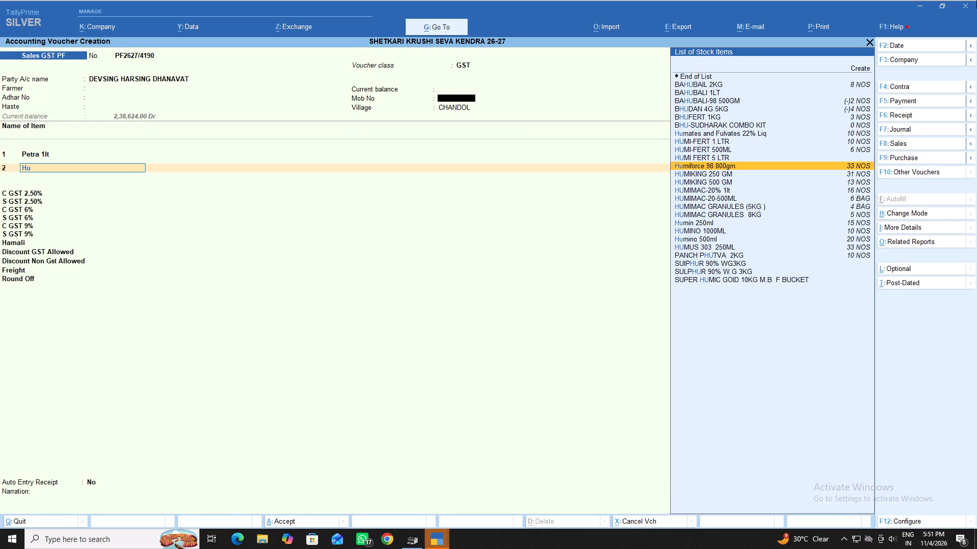
{"action": "key", "text": "Return"}
{"action": "key", "text": "Down"}
{"action": "key", "text": "Return"}
{"action": "key", "text": "1"}
{"action": "key", "text": "Return"}
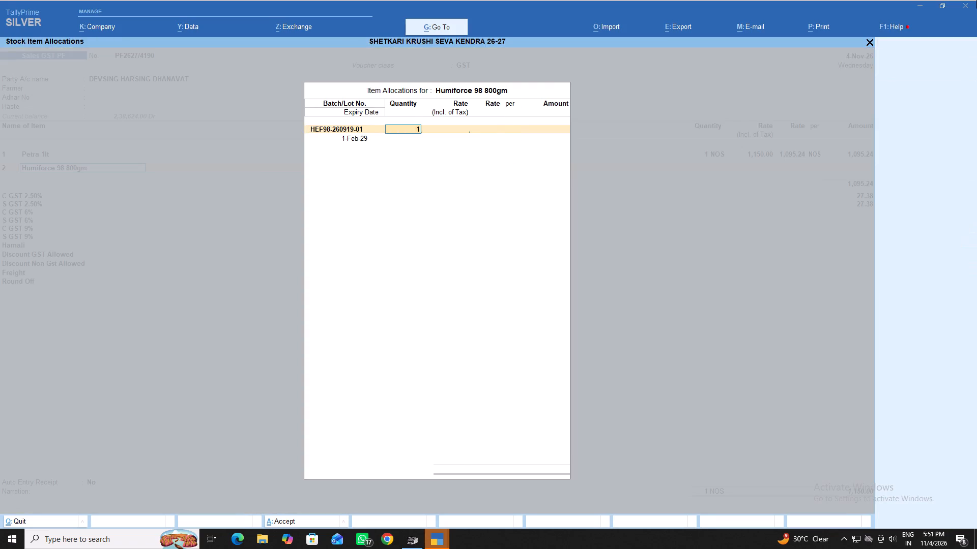
{"action": "type", "text": "700"}
{"action": "key", "text": "Return"}
{"action": "key", "text": "Return"}
{"action": "key", "text": "Return"}
{"action": "key", "text": "Return"}
{"action": "key", "text": "Return"}
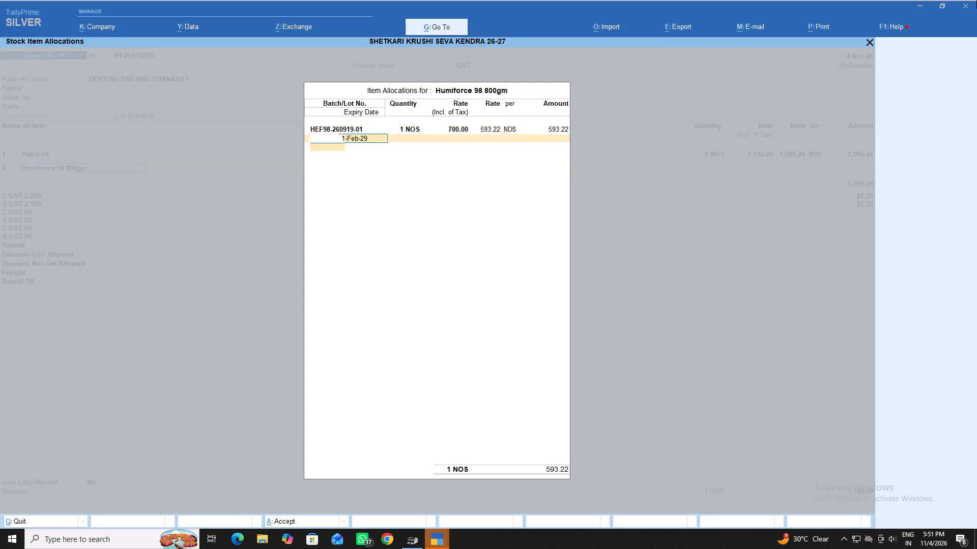
{"action": "key", "text": "Return"}
{"action": "key", "text": "Return"}
{"action": "key", "text": "Return"}
End the item list, keep the voucher's tax, charge, receipt and narration entries, and submit the voucher for acceptance.
{"action": "key", "text": "Return"}
{"action": "key", "text": "Return"}
{"action": "key", "text": "Return"}
{"action": "key", "text": "Return"}
{"action": "key", "text": "Return"}
{"action": "key", "text": "Return"}
{"action": "key", "text": "Return"}
{"action": "key", "text": "Return"}
{"action": "key", "text": "Return"}
{"action": "key", "text": "Return"}
{"action": "key", "text": "Return"}
{"action": "key", "text": "Return"}
{"action": "key", "text": "Return"}
{"action": "key", "text": "Return"}
{"action": "key", "text": "Return"}
{"action": "key", "text": "Return"}
{"action": "key", "text": "Return"}
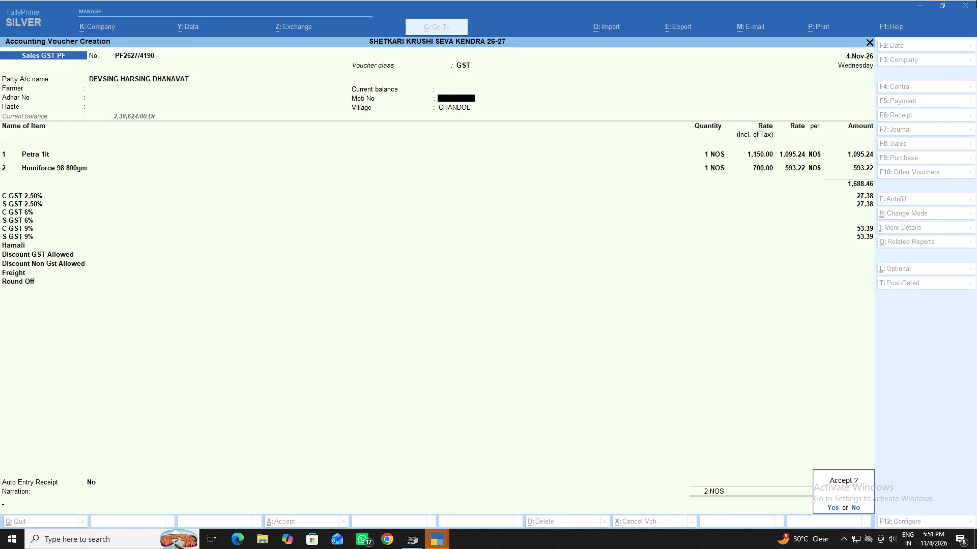
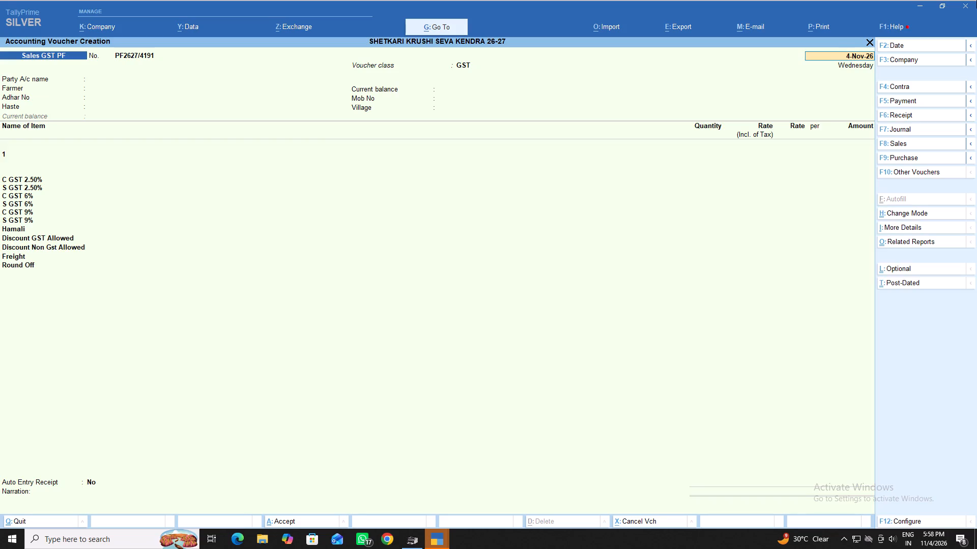
Keep the voucher date, choose the Chandol village customer's ledger as the party account, and keep its prefilled party details.
{"action": "key", "text": "Return"}
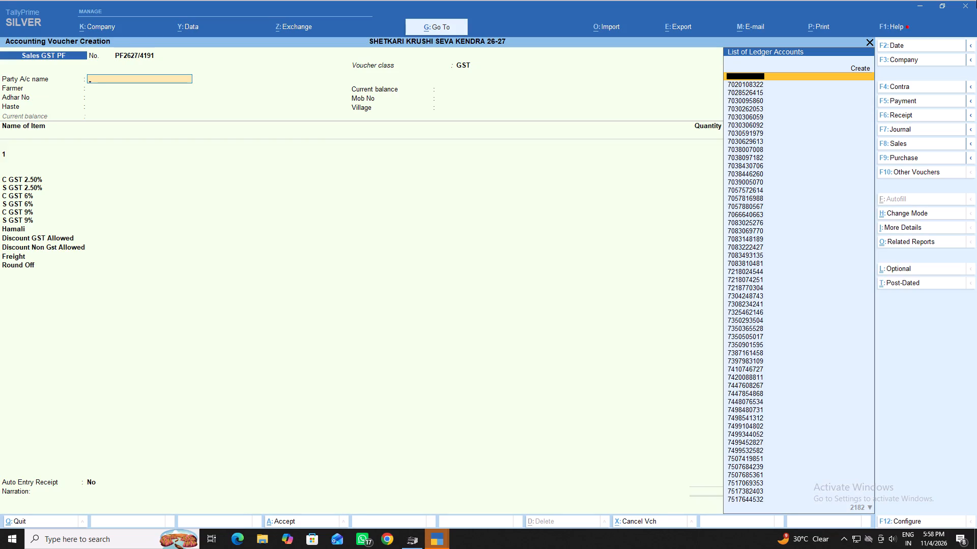
{"action": "key", "text": "k"}
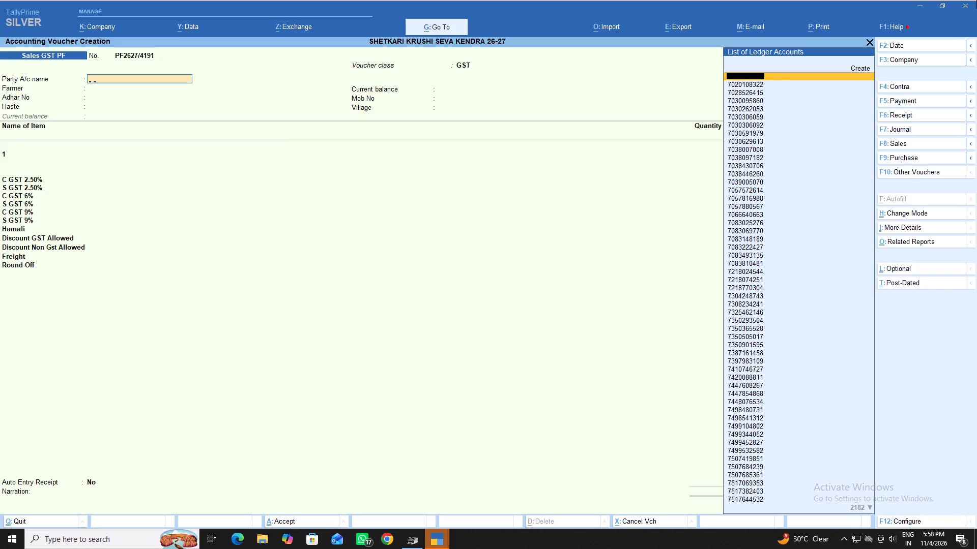
{"action": "key", "text": "Down"}
{"action": "key", "text": "Down"}
{"action": "key", "text": "Down"}
{"action": "key", "text": "Down"}
{"action": "key", "text": "Down"}
{"action": "key", "text": "Down"}
{"action": "key", "text": "Down"}
{"action": "key", "text": "Down"}
{"action": "key", "text": "Down"}
{"action": "key", "text": "Down"}
{"action": "key", "text": "Down"}
{"action": "key", "text": "Down"}
{"action": "key", "text": "Down"}
{"action": "key", "text": "Down"}
{"action": "key", "text": "Down"}
{"action": "key", "text": "Down"}
{"action": "key", "text": "Down"}
{"action": "key", "text": "Down"}
{"action": "key", "text": "Down"}
{"action": "key", "text": "Down"}
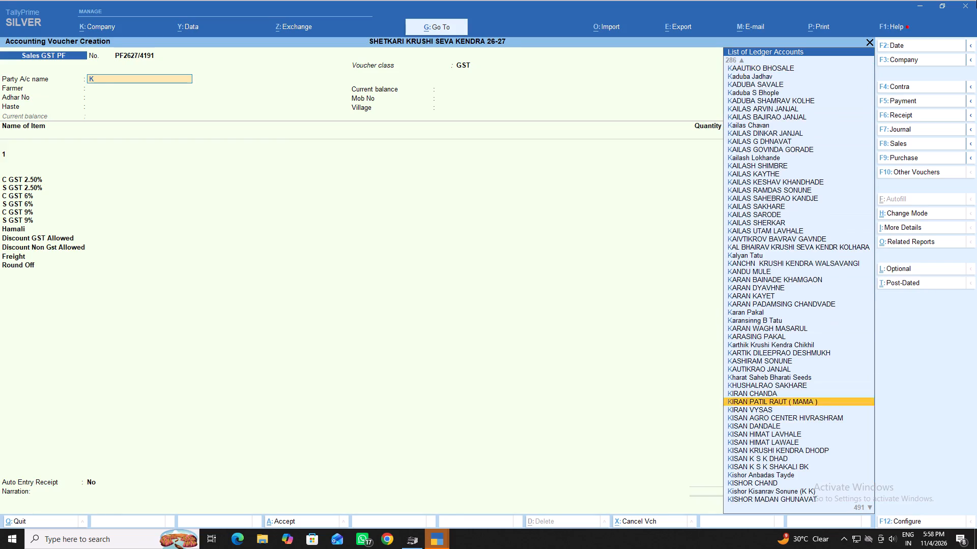
{"action": "key", "text": "Up"}
{"action": "key", "text": "Up"}
{"action": "key", "text": "Up"}
{"action": "key", "text": "Up"}
{"action": "key", "text": "Up"}
{"action": "key", "text": "Up"}
{"action": "key", "text": "Up"}
{"action": "key", "text": "Up"}
{"action": "key", "text": "Up"}
{"action": "key", "text": "Up"}
{"action": "key", "text": "Up"}
{"action": "key", "text": "Up"}
{"action": "key", "text": "Up"}
{"action": "key", "text": "Up"}
{"action": "key", "text": "Up"}
{"action": "key", "text": "Up"}
{"action": "key", "text": "Up"}
{"action": "key", "text": "Up"}
{"action": "key", "text": "Up"}
{"action": "key", "text": "Up"}
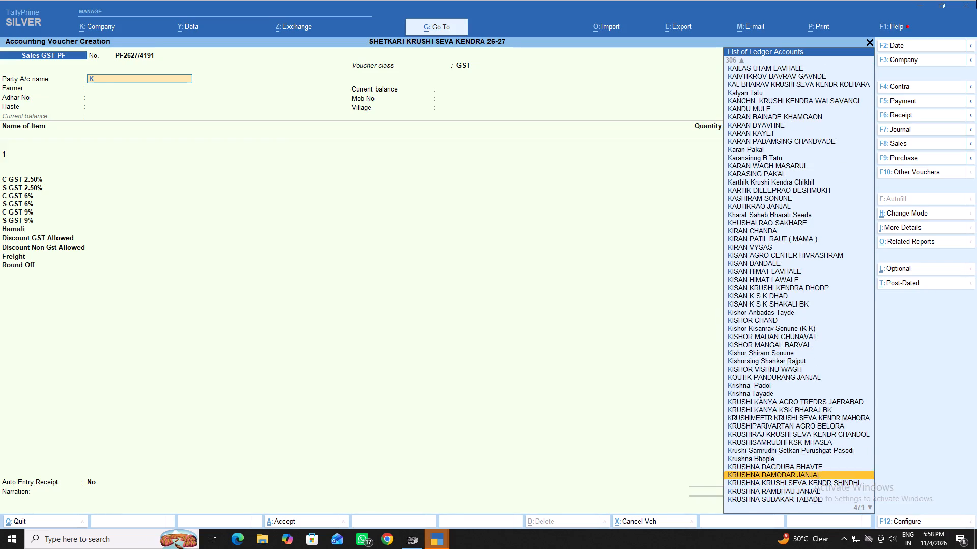
{"action": "key", "text": "Down"}
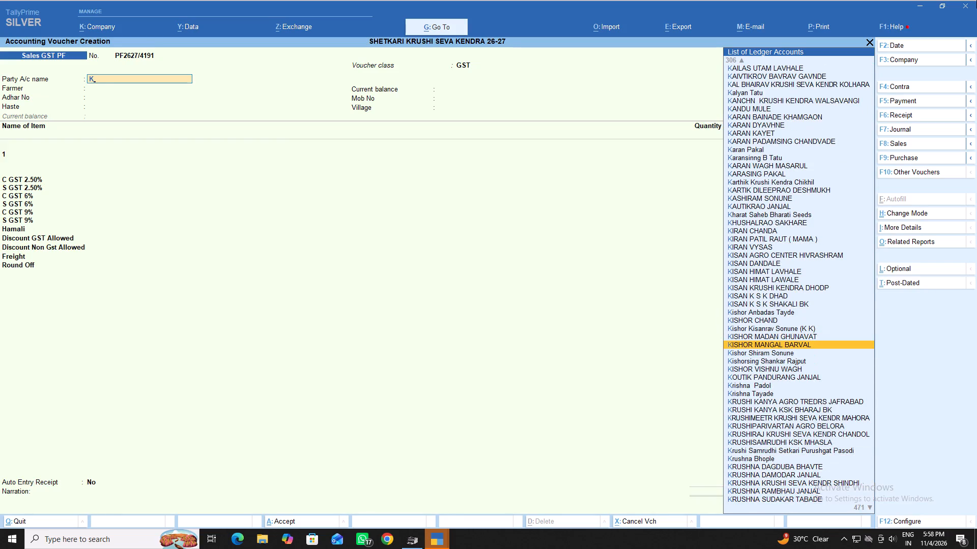
{"action": "key", "text": "Return"}
{"action": "key", "text": "Return"}
{"action": "key", "text": "Return"}
{"action": "key", "text": "Return"}
{"action": "key", "text": "Return"}
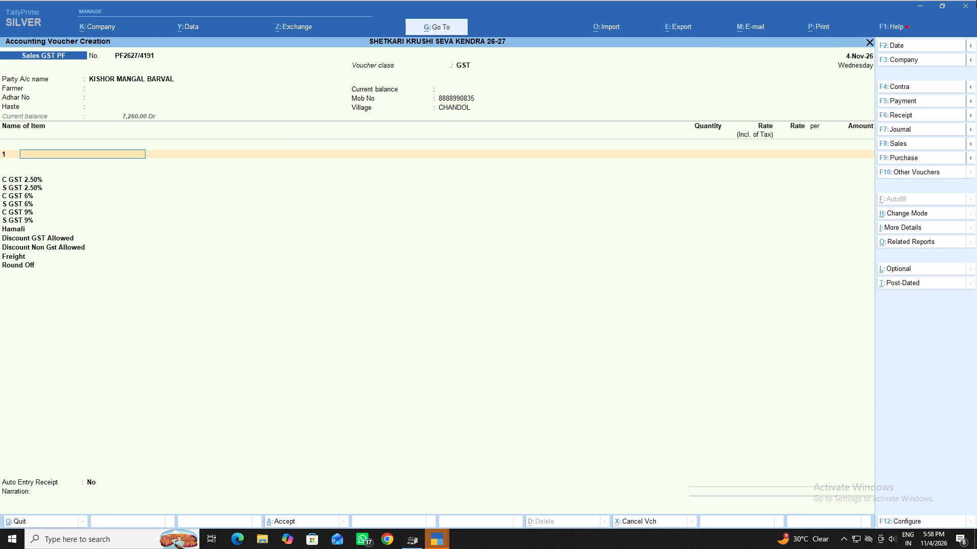
Choose NURELLE D-505 1 LTR as the first stock item and open its item allocation.
{"action": "type", "text": "nu"}
{"action": "key", "text": "Down"}
{"action": "key", "text": "Down"}
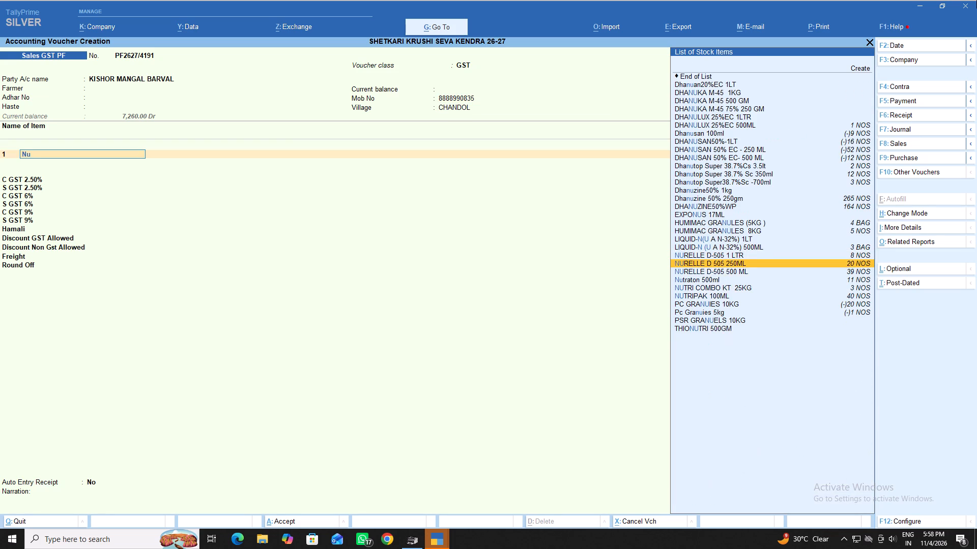
{"action": "key", "text": "Down"}
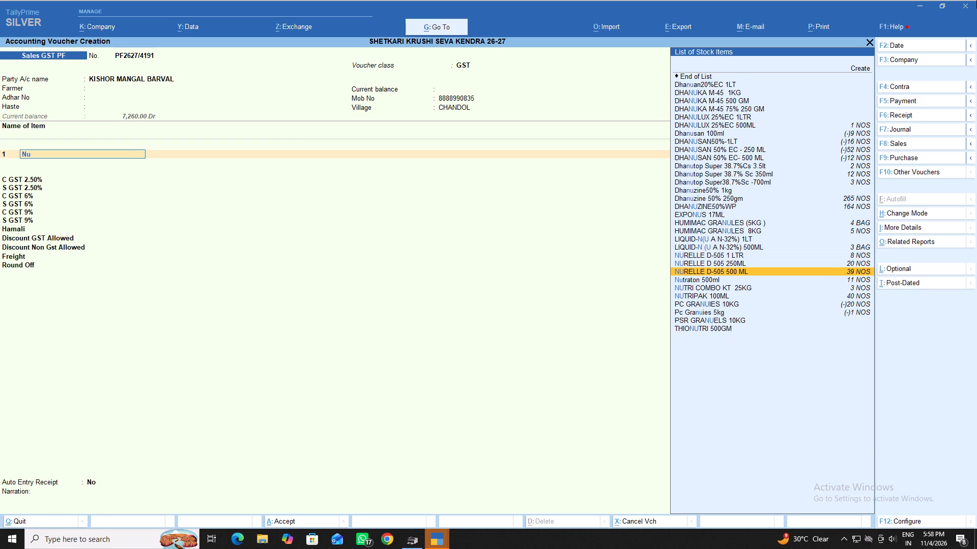
{"action": "key", "text": "Up"}
{"action": "key", "text": "Up"}
{"action": "key", "text": "Return"}
Allocate quantity 1 of NURELLE D-505 1 LTR from an existing batch at a tax-inclusive rate of 750, keeping the batch's expiry date.
{"action": "key", "text": "Down"}
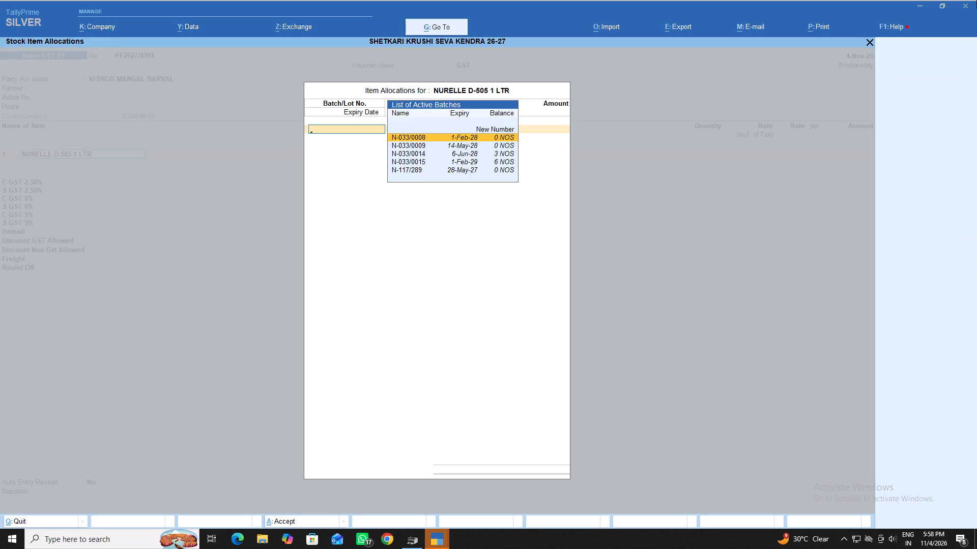
{"action": "key", "text": "Down"}
{"action": "key", "text": "Return"}
{"action": "key", "text": "1"}
{"action": "key", "text": "Return"}
{"action": "type", "text": "750"}
{"action": "key", "text": "Return"}
{"action": "key", "text": "Return"}
{"action": "key", "text": "Return"}
{"action": "key", "text": "Return"}
{"action": "key", "text": "Return"}
{"action": "key", "text": "Return"}
{"action": "key", "text": "Return"}
{"action": "key", "text": "Return"}
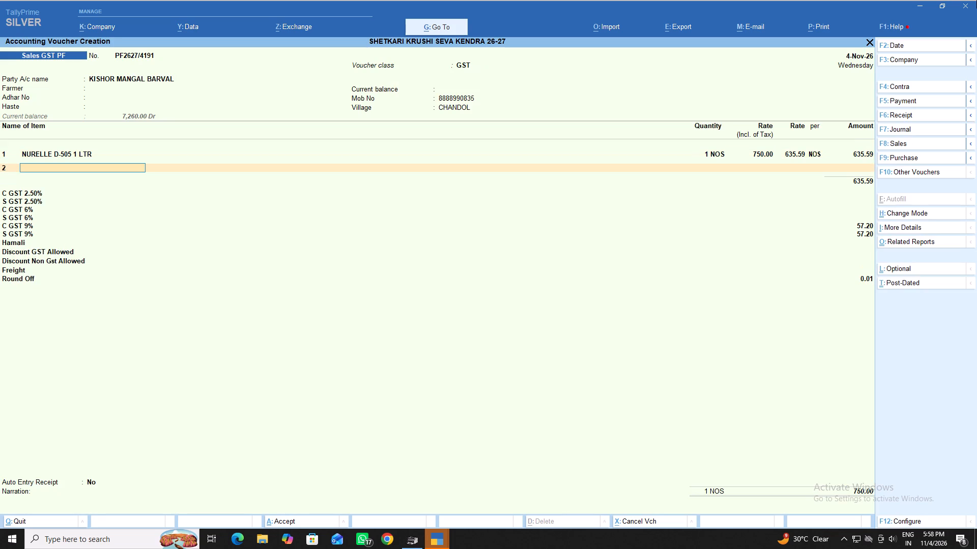
Choose MATCO MAXX 500GM as the second stock item and open its item allocation.
{"action": "type", "text": "mat"}
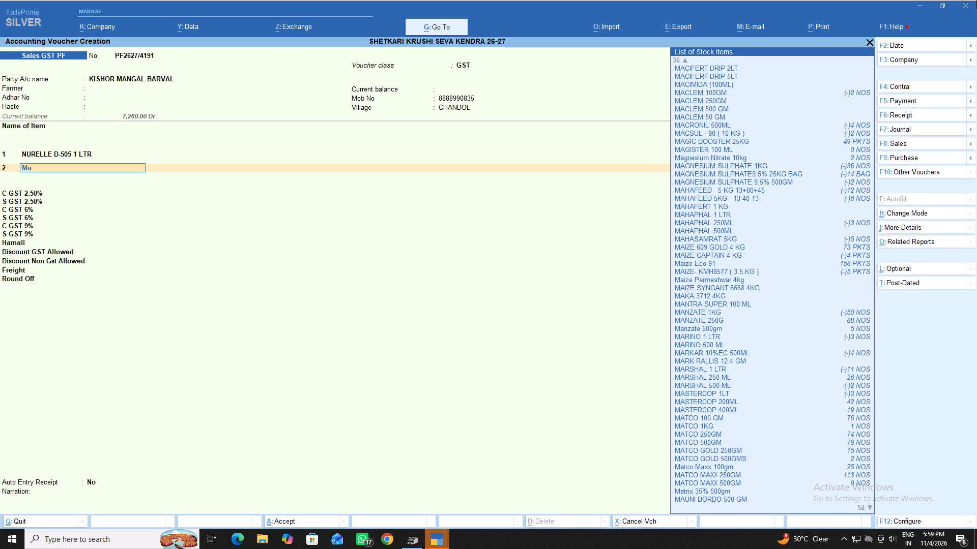
{"action": "key", "text": "Down"}
{"action": "key", "text": "Down"}
{"action": "key", "text": "Down"}
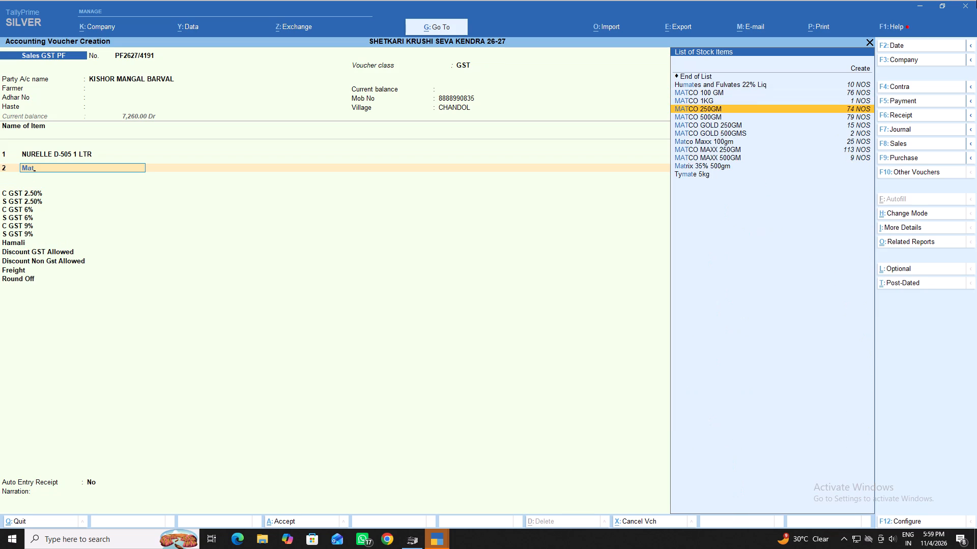
{"action": "key", "text": "Down"}
{"action": "key", "text": "Down"}
{"action": "key", "text": "Down"}
{"action": "key", "text": "Down"}
{"action": "key", "text": "Down"}
{"action": "key", "text": "Down"}
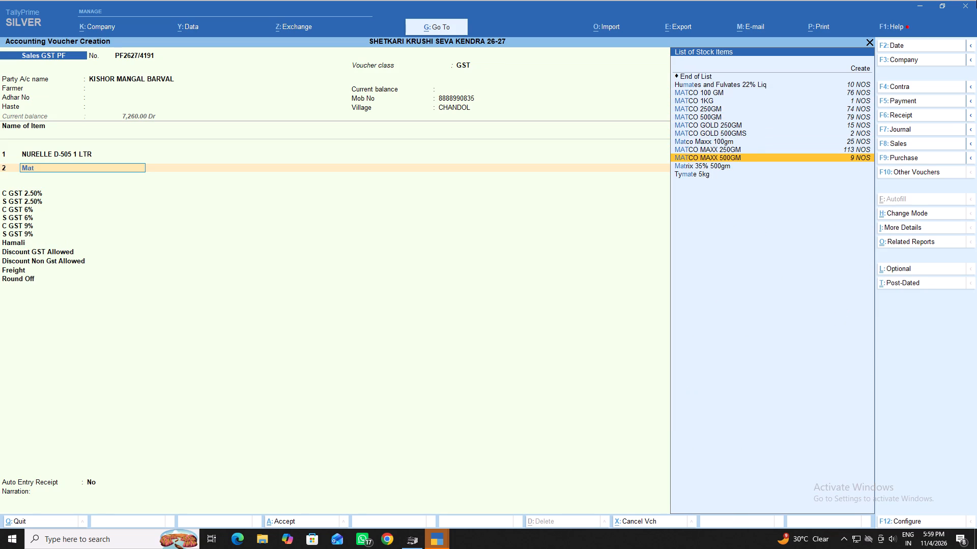
{"action": "key", "text": "Return"}
Allocate quantity 2 of MATCO MAXX 500GM from batch SSMM-249 at a tax-inclusive rate of 620, keeping the batch's expiry date.
{"action": "key", "text": "Down"}
{"action": "key", "text": "Down"}
{"action": "key", "text": "Down"}
{"action": "key", "text": "Down"}
{"action": "key", "text": "Return"}
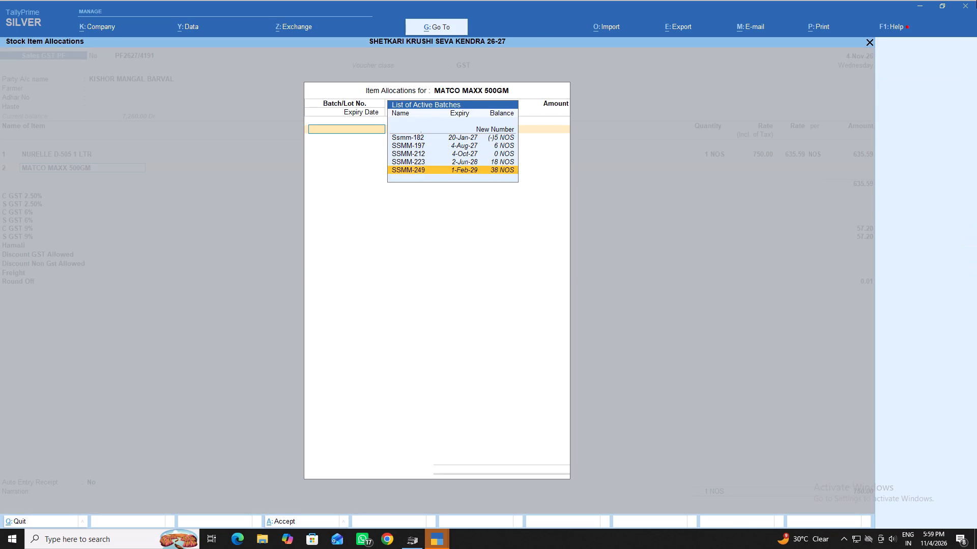
{"action": "key", "text": "2"}
{"action": "key", "text": "Return"}
{"action": "type", "text": "620"}
{"action": "key", "text": "Return"}
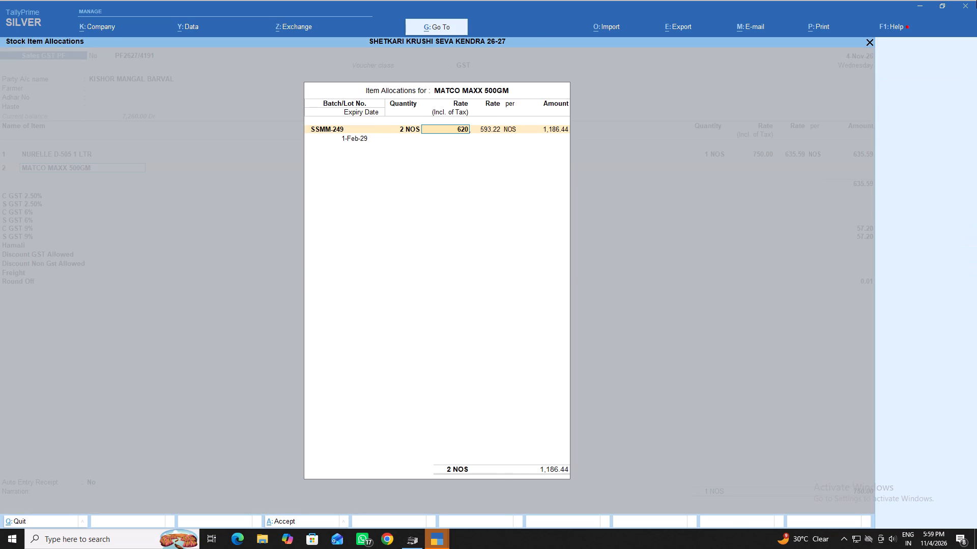
{"action": "key", "text": "Return"}
{"action": "key", "text": "Return"}
{"action": "key", "text": "Return"}
{"action": "key", "text": "Return"}
{"action": "key", "text": "Return"}
{"action": "key", "text": "Return"}
{"action": "key", "text": "Return"}
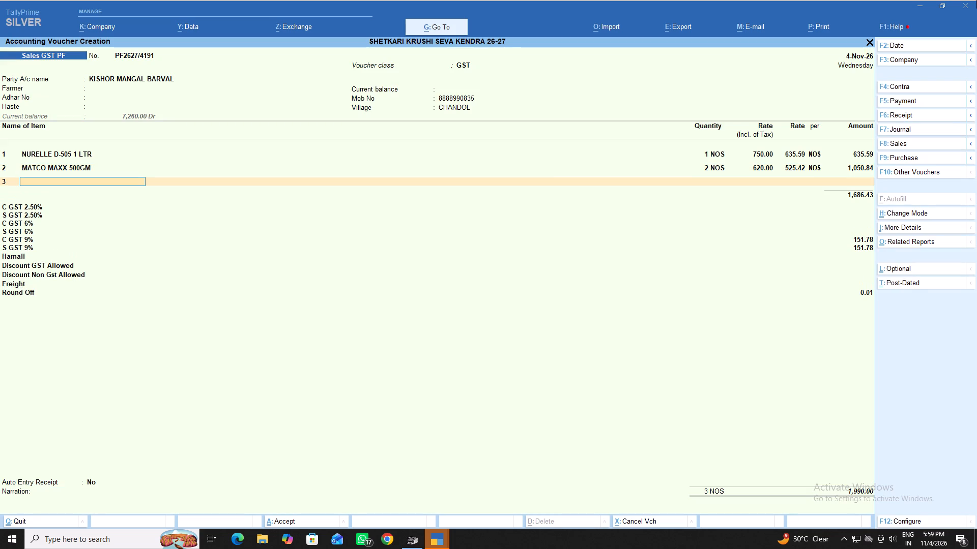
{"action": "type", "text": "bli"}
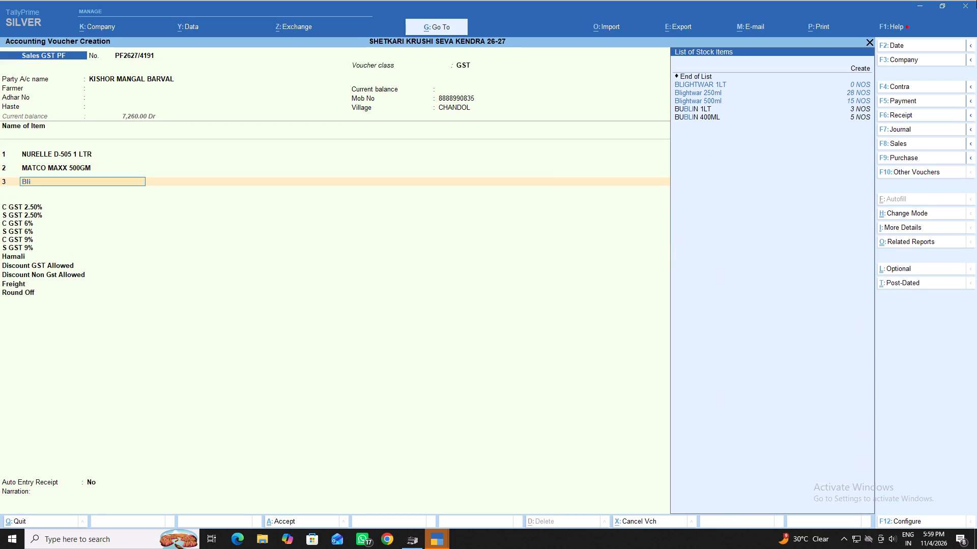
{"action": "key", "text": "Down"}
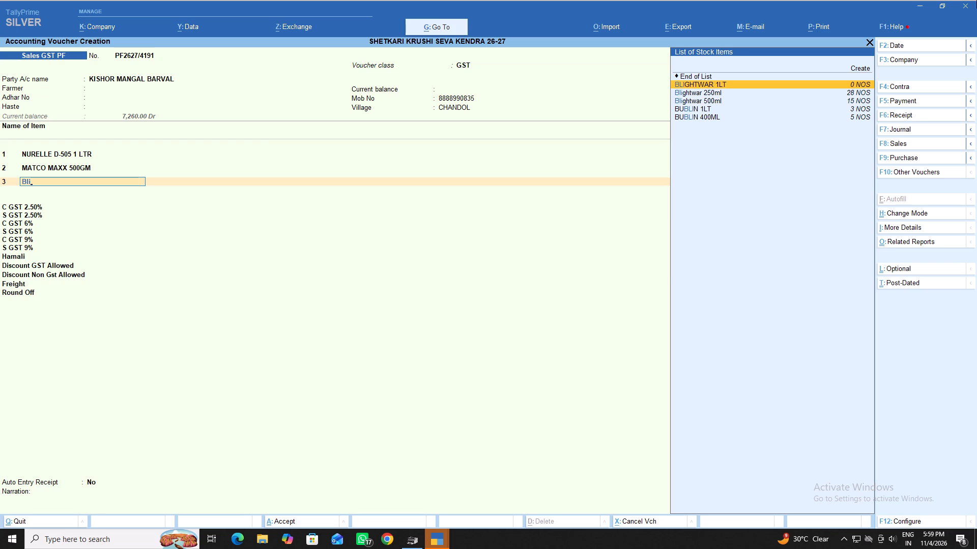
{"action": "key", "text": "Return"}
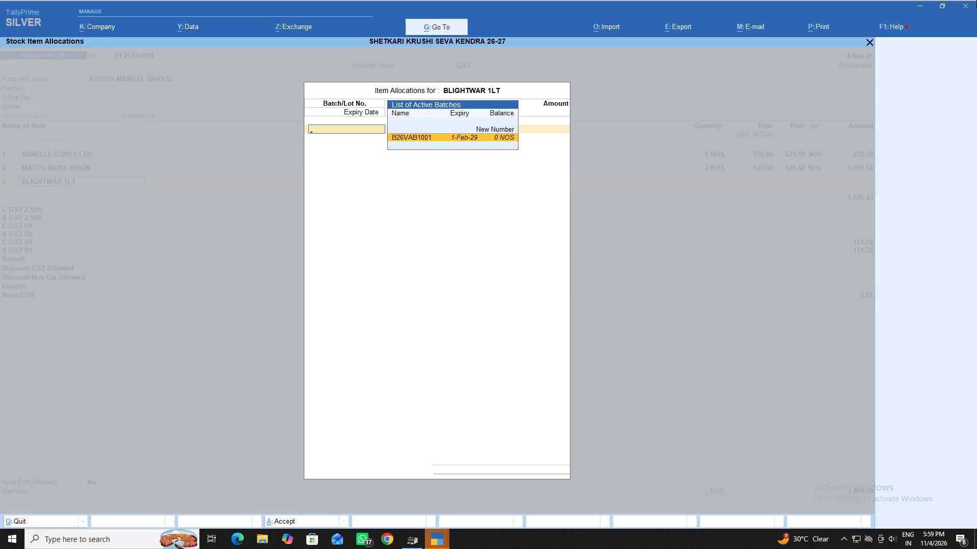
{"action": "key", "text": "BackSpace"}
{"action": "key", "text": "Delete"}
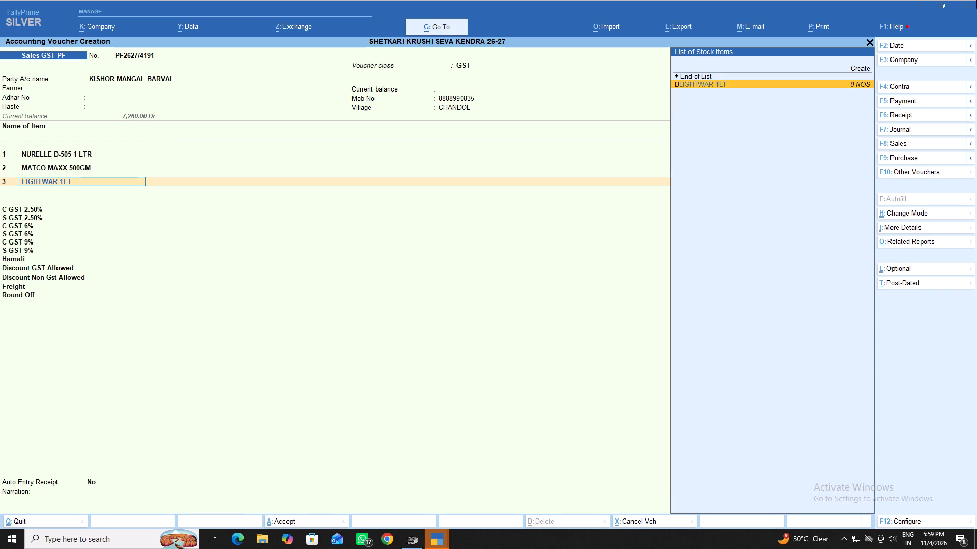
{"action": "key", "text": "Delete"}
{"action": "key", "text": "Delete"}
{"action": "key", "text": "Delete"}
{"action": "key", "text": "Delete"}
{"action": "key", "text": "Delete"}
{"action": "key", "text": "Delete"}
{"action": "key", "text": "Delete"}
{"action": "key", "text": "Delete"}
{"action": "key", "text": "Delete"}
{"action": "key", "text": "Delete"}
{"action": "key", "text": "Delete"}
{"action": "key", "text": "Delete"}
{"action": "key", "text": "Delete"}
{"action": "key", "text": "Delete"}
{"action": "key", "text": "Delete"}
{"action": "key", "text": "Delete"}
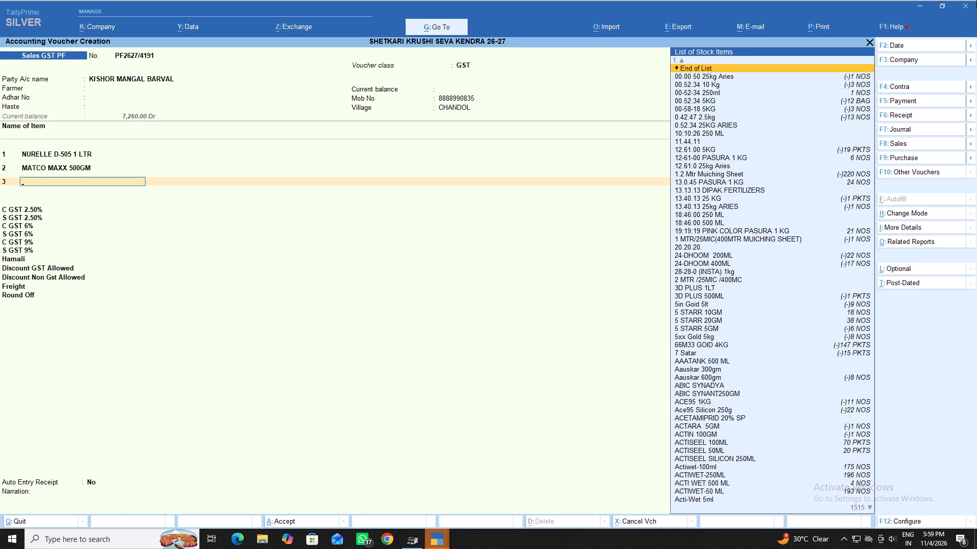
Choose VALDACINL-1LT as the third stock item and open its item allocation.
{"action": "key", "text": "v"}
{"action": "key", "text": "Down"}
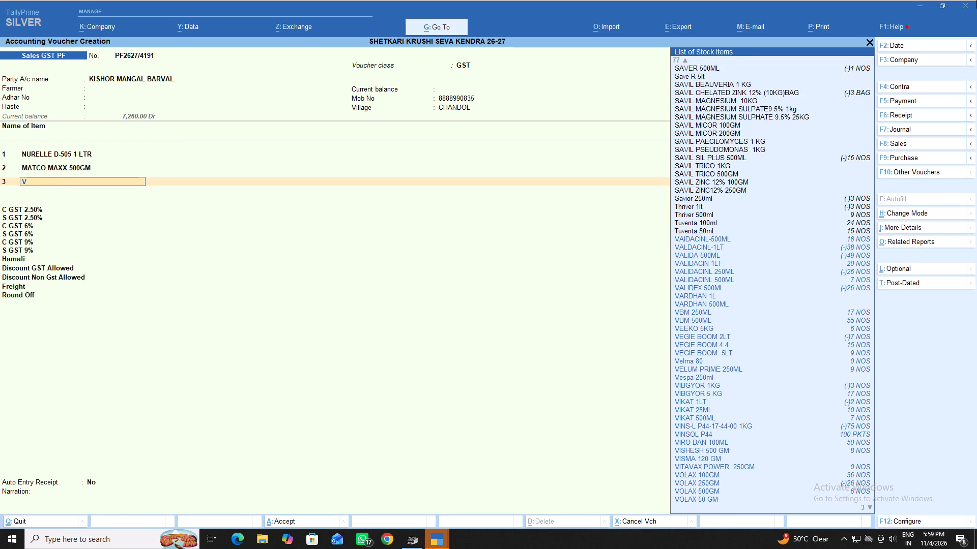
{"action": "key", "text": "Down"}
{"action": "key", "text": "Return"}
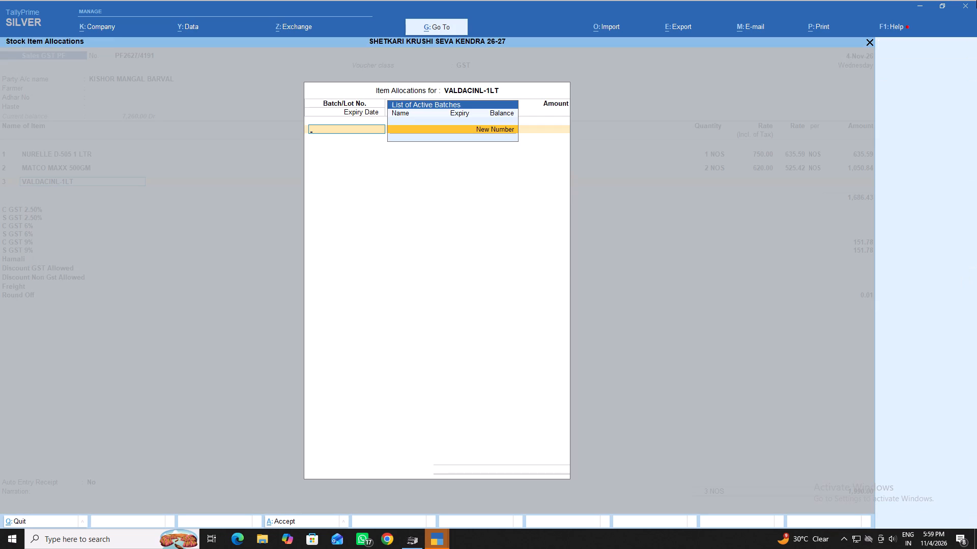
{"action": "key", "text": "BackSpace"}
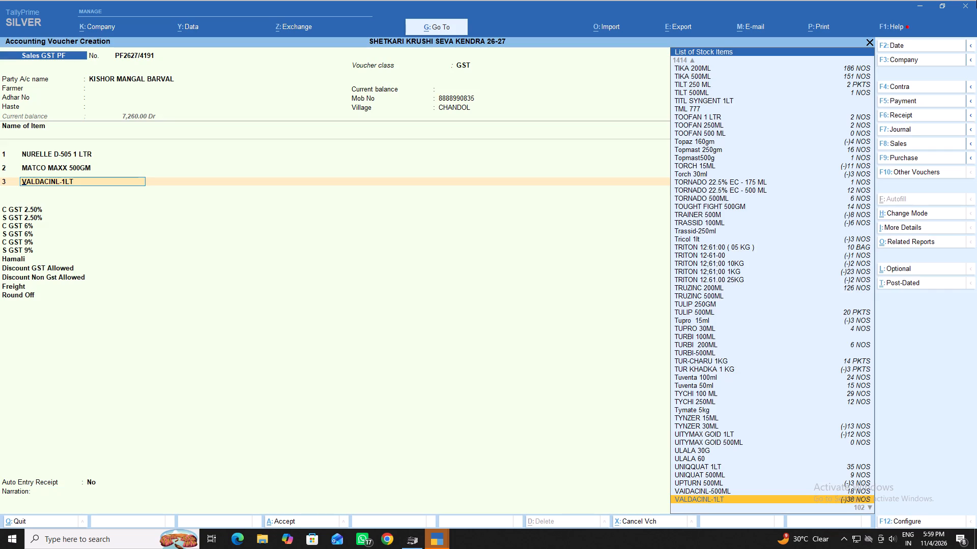
{"action": "key", "text": "Down"}
{"action": "key", "text": "Down"}
{"action": "key", "text": "Up"}
{"action": "key", "text": "Up"}
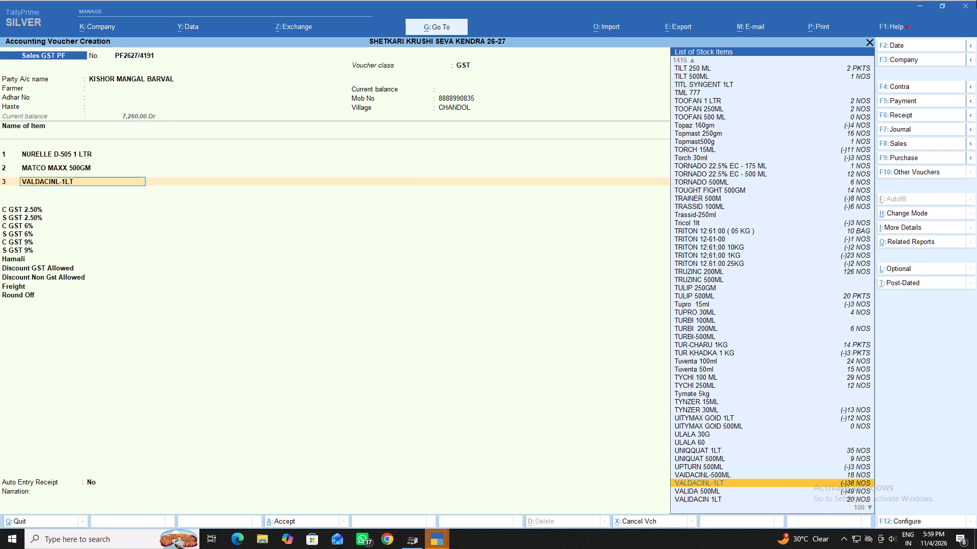
{"action": "key", "text": "Return"}
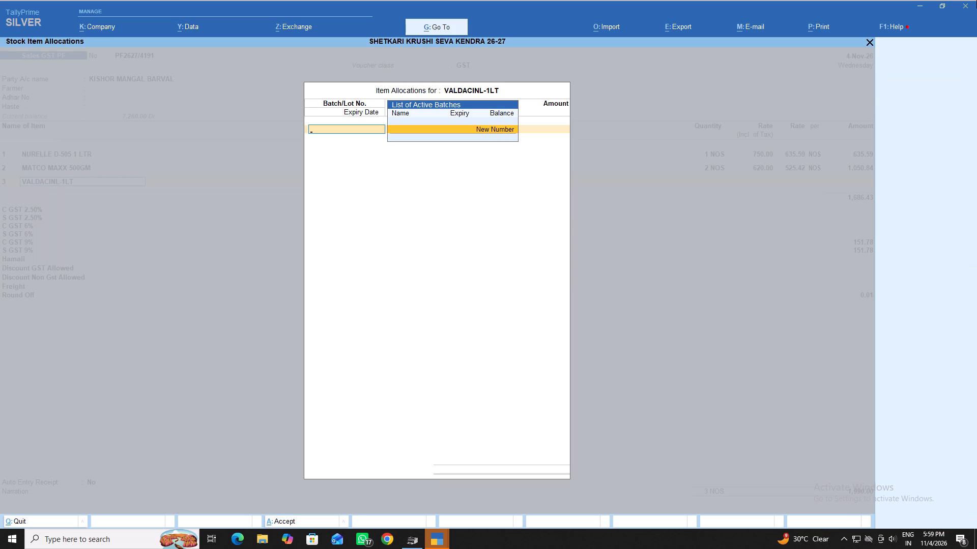
Create the new batch number B1001 for the VALDACINL-1LT allocation.
{"action": "type", "text": "b1"}
{"action": "type", "text": "00"}
{"action": "key", "text": "1"}
{"action": "key", "text": "Return"}
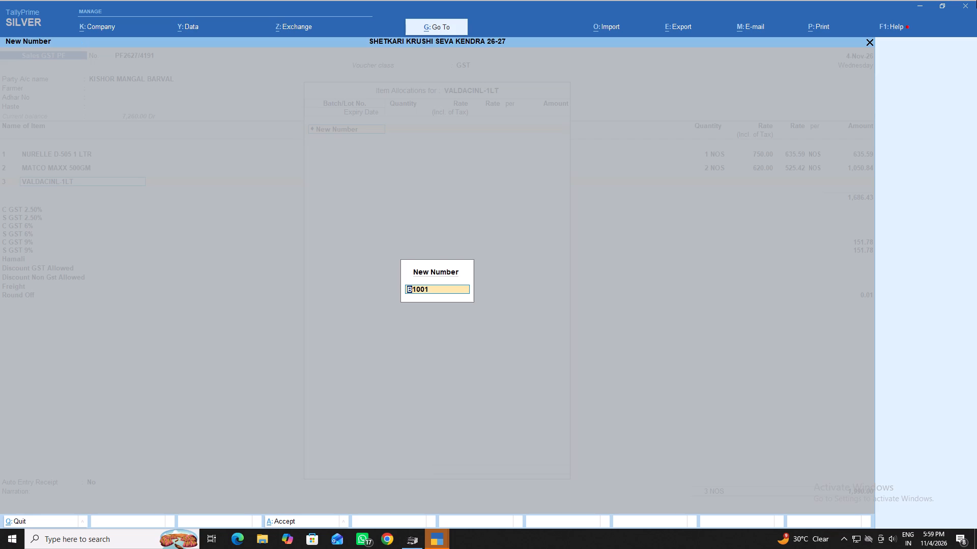
{"action": "key", "text": "Return"}
Allocate quantity 1 to batch B1001 at a tax-inclusive rate of 500, set its expiry date to 1.2.2028, and finish the allocation.
{"action": "key", "text": "1"}
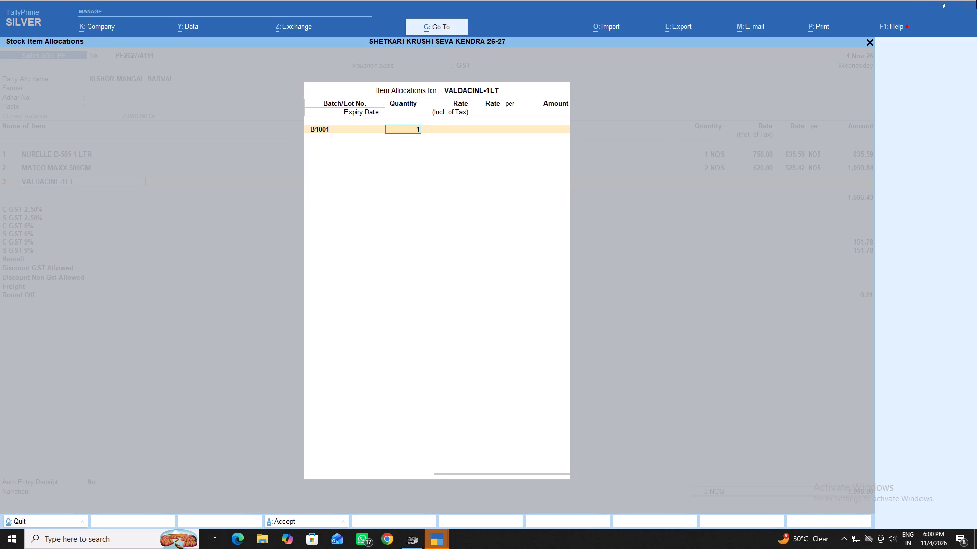
{"action": "key", "text": "Return"}
{"action": "key", "text": "Return"}
{"action": "type", "text": "500"}
{"action": "key", "text": "Return"}
{"action": "key", "text": "Return"}
{"action": "key", "text": "Return"}
{"action": "key", "text": "Return"}
{"action": "type", "text": "1.2.2028"}
{"action": "key", "text": "Return"}
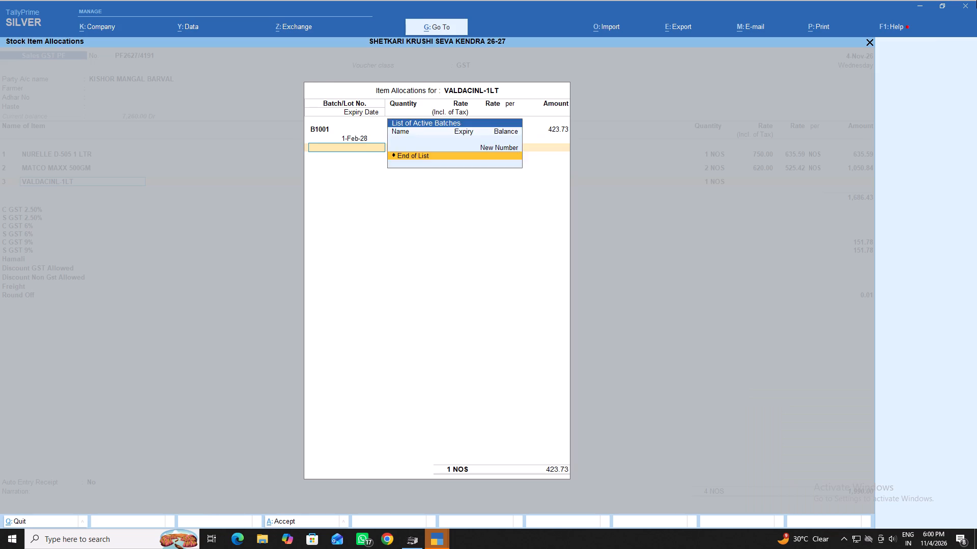
{"action": "key", "text": "Return"}
{"action": "key", "text": "Return"}
{"action": "key", "text": "Return"}
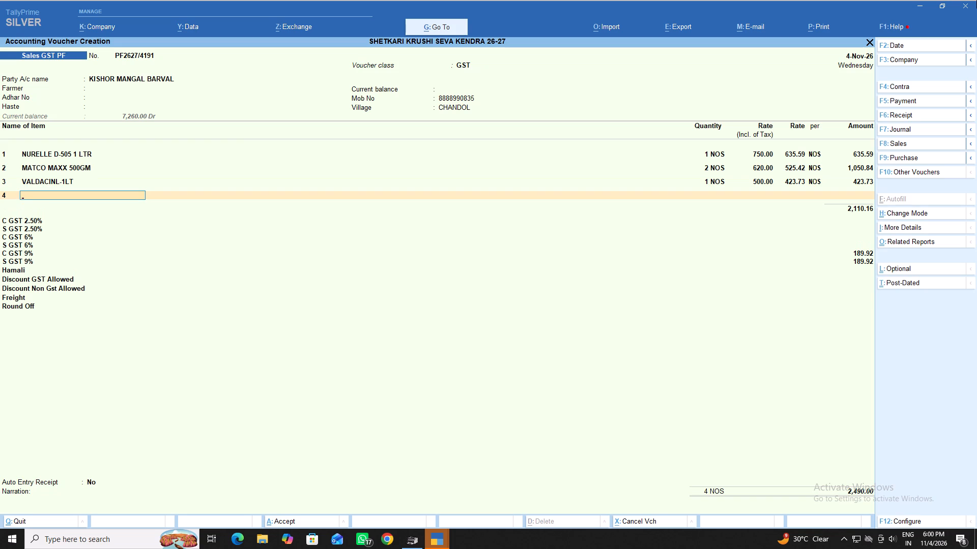
Choose Humiforce 98 800gm as the fourth stock item and open its item allocation.
{"action": "type", "text": "hu"}
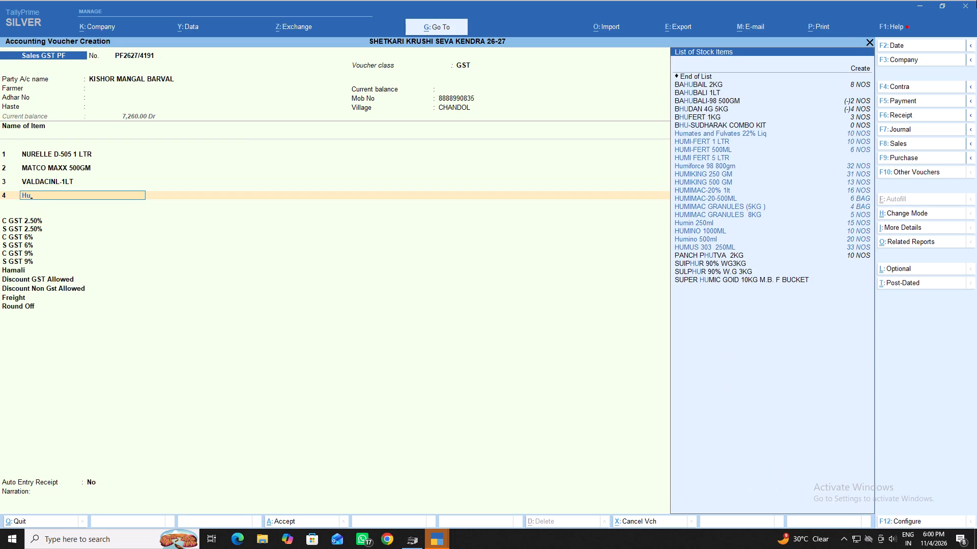
{"action": "key", "text": "Down"}
{"action": "key", "text": "Down"}
{"action": "key", "text": "Down"}
{"action": "key", "text": "Down"}
{"action": "key", "text": "Down"}
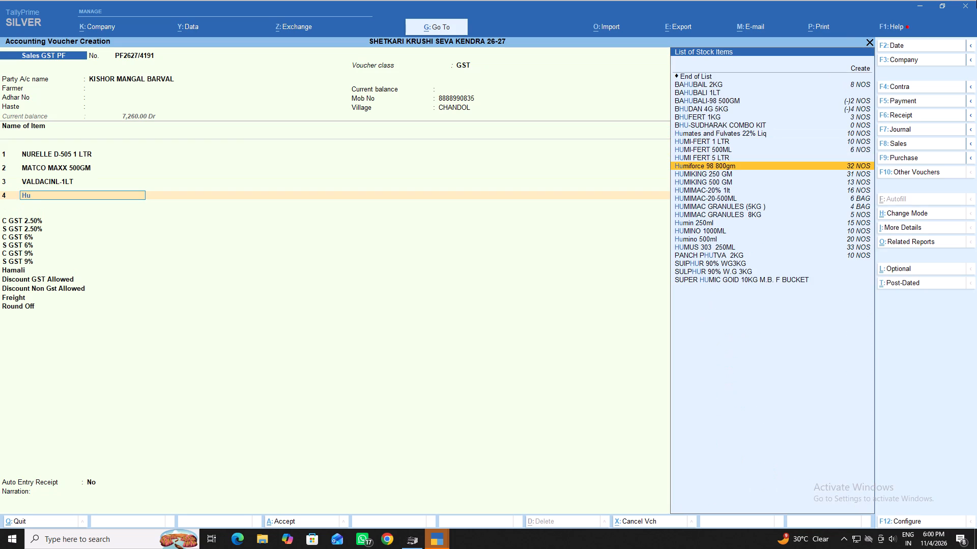
{"action": "key", "text": "Return"}
{"action": "key", "text": "Down"}
{"action": "key", "text": "Return"}
{"action": "key", "text": "1"}
{"action": "key", "text": "Return"}
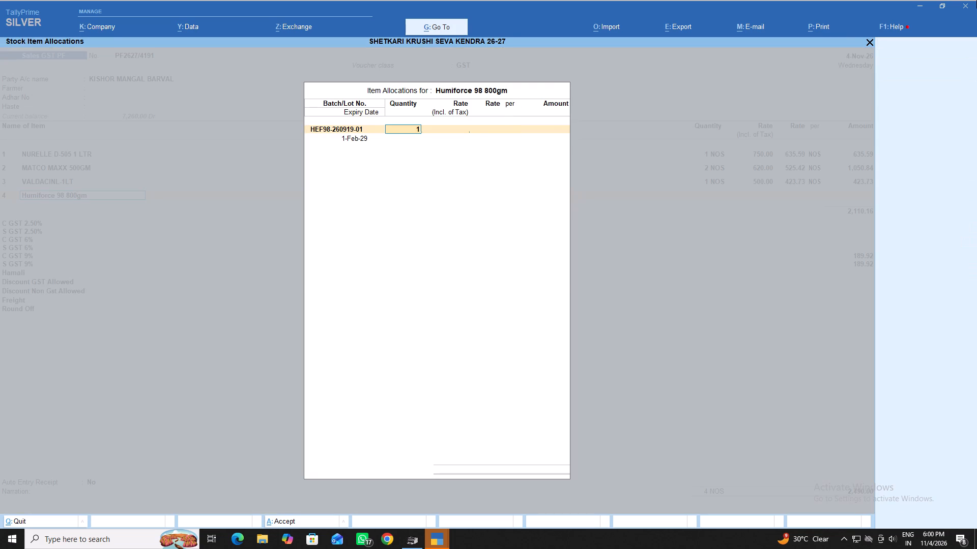
{"action": "type", "text": "650"}
{"action": "key", "text": "Return"}
{"action": "key", "text": "Return"}
{"action": "key", "text": "Return"}
{"action": "key", "text": "Return"}
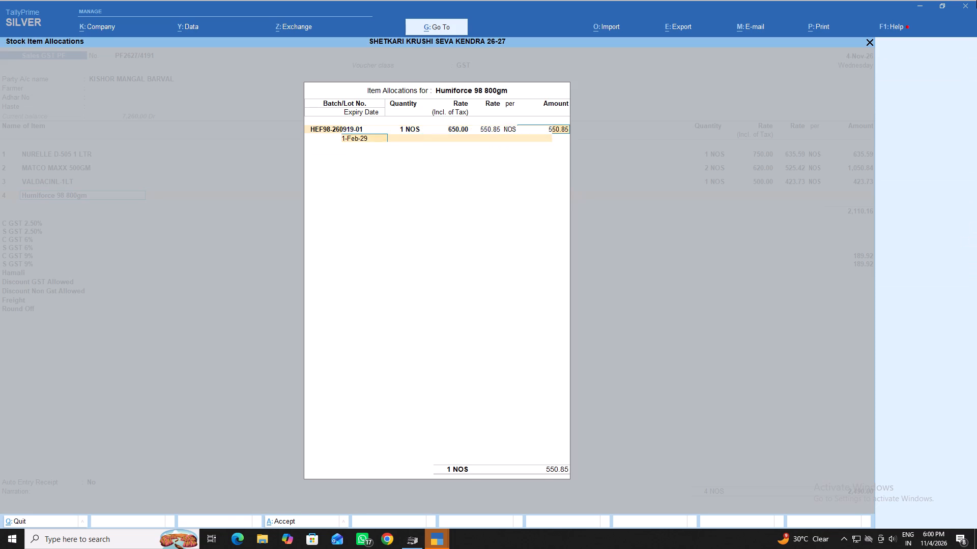
{"action": "key", "text": "Return"}
{"action": "key", "text": "Return"}
End the item list and proceed through the voucher's tax and additional charge lines, leaving Hamali blank, towards accepting the voucher.
{"action": "key", "text": "Return"}
{"action": "key", "text": "Return"}
{"action": "key", "text": "Return"}
{"action": "key", "text": "Return"}
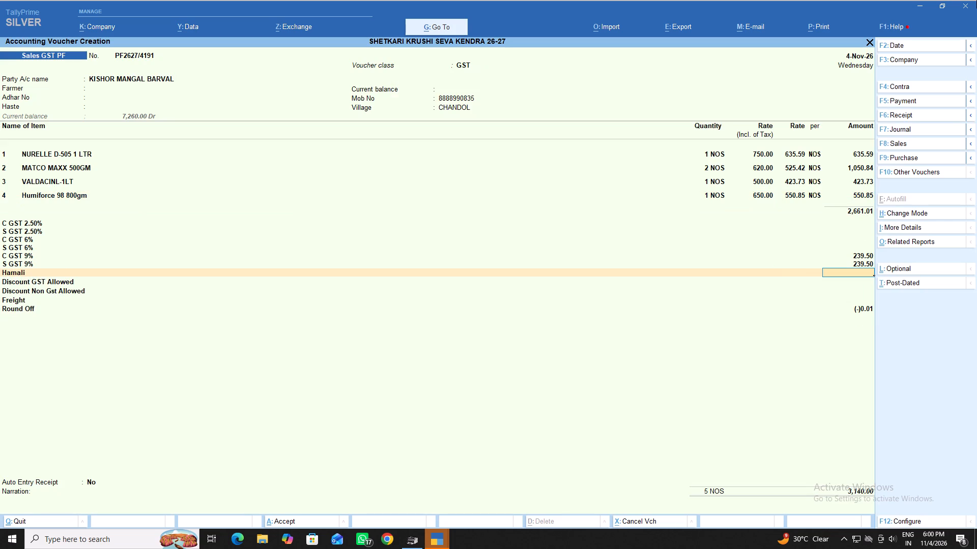
{"action": "key", "text": "Return"}
{"action": "key", "text": "Return"}
{"action": "key", "text": "Return"}
{"action": "key", "text": "Return"}
{"action": "key", "text": "Return"}
{"action": "key", "text": "Return"}
{"action": "key", "text": "Return"}
{"action": "key", "text": "Return"}
{"action": "key", "text": "Return"}
{"action": "key", "text": "Return"}
{"action": "key", "text": "Return"}
{"action": "key", "text": "Return"}
{"action": "key", "text": "Return"}
{"action": "key", "text": "Return"}
{"action": "key", "text": "Return"}
{"action": "key", "text": "Return"}
{"action": "key", "text": "Return"}
{"action": "key", "text": "Return"}
{"action": "key", "text": "Return"}
{"action": "key", "text": "Return"}
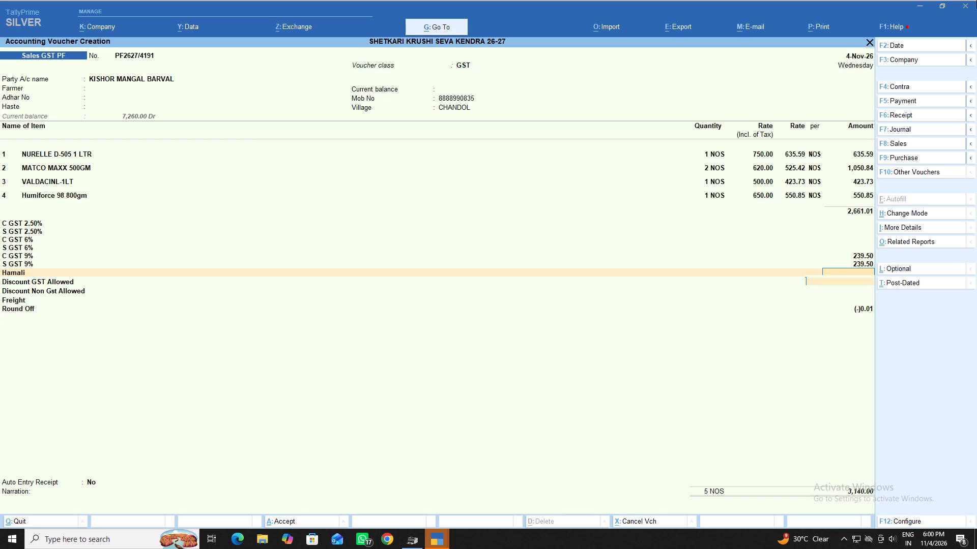
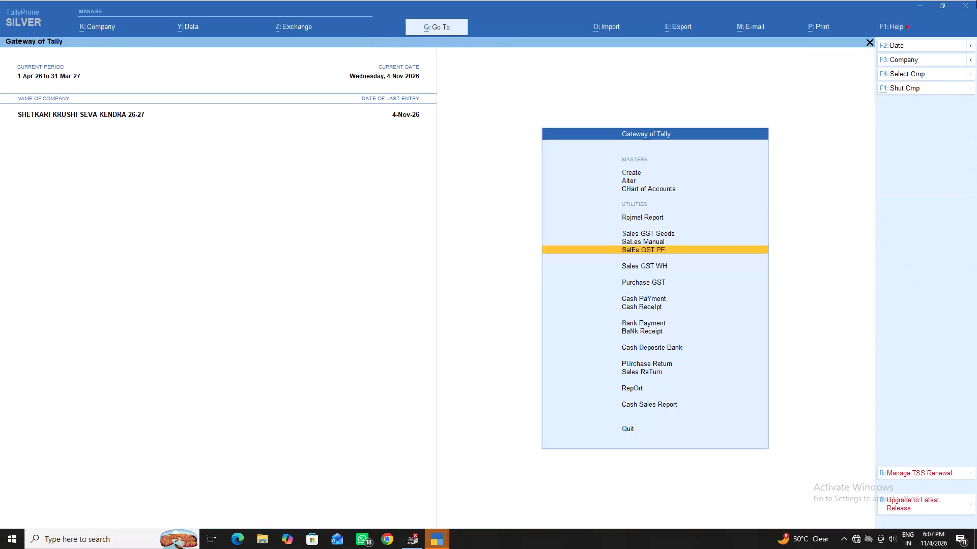
Open the Ledger Statement report from the company's Report section.
{"action": "key", "text": "Down"}
{"action": "key", "text": "Down"}
{"action": "key", "text": "Down"}
{"action": "key", "text": "Down"}
{"action": "key", "text": "Down"}
{"action": "key", "text": "Down"}
{"action": "key", "text": "Down"}
{"action": "key", "text": "Down"}
{"action": "key", "text": "Down"}
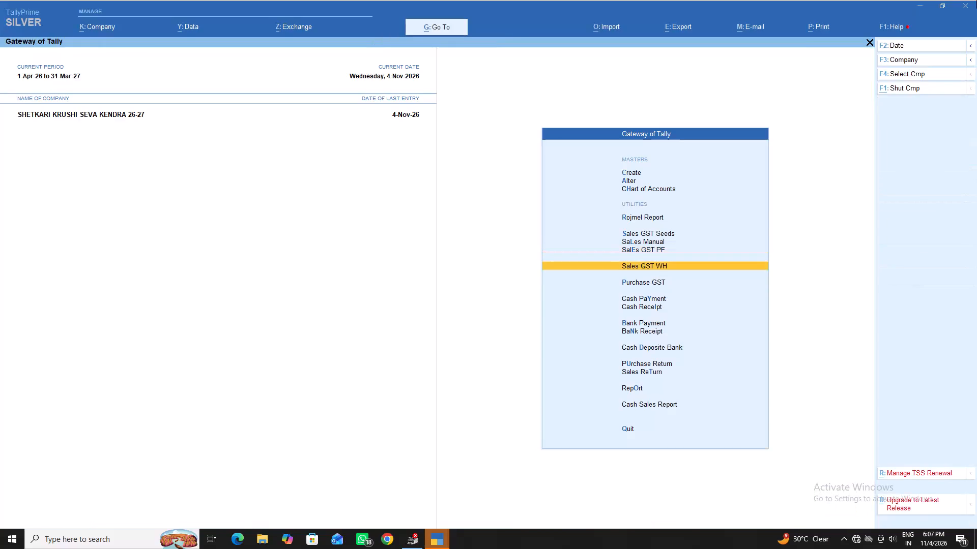
{"action": "key", "text": "Down"}
{"action": "key", "text": "Return"}
{"action": "key", "text": "Down"}
{"action": "key", "text": "Return"}
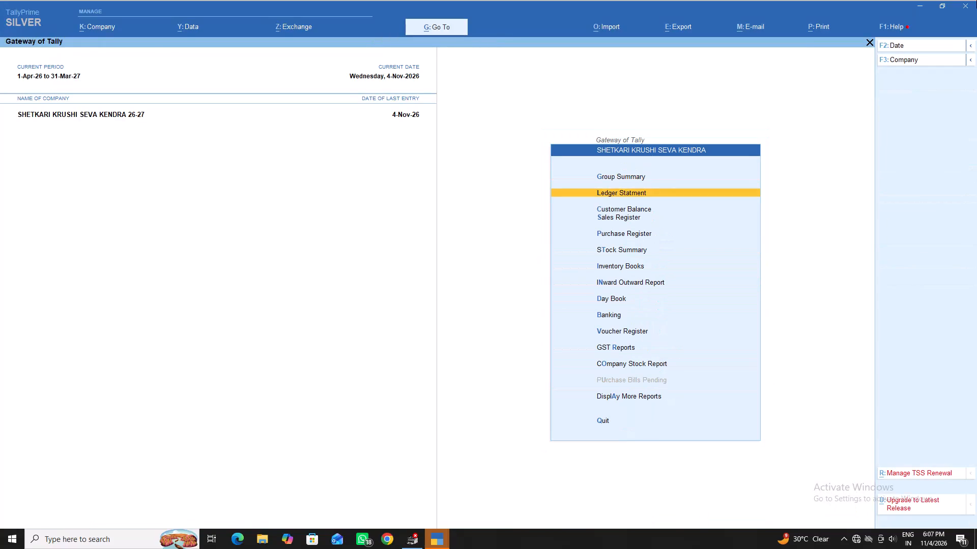
Find Nichino India Private Limited among the ledgers and open its ledger vouchers.
{"action": "type", "text": "ni"}
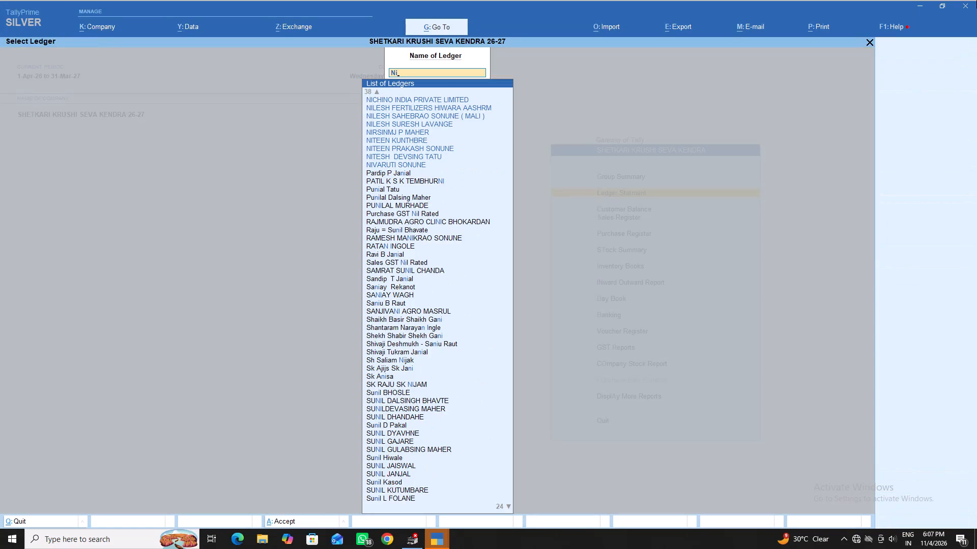
{"action": "key", "text": "BackSpace"}
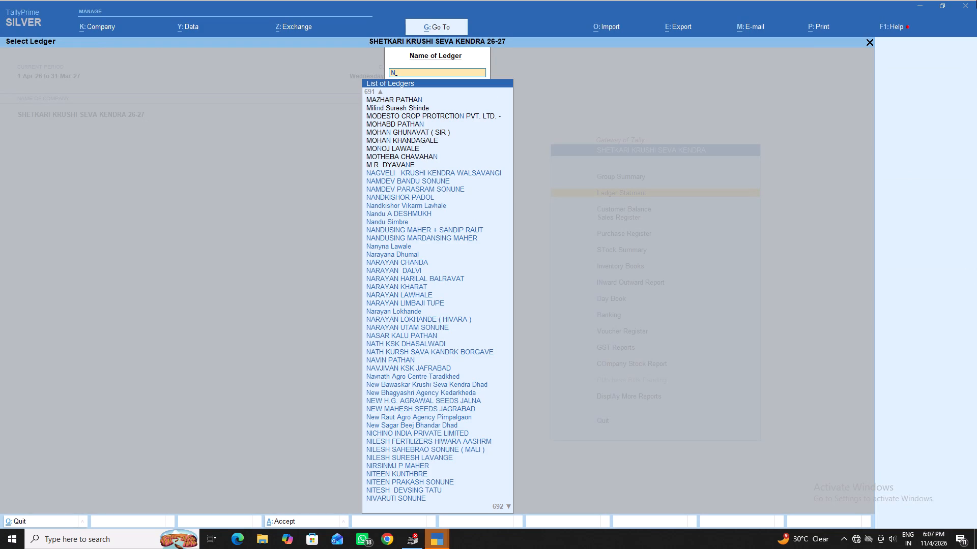
{"action": "key", "text": "Down"}
{"action": "key", "text": "Down"}
{"action": "key", "text": "Down"}
{"action": "key", "text": "Down"}
{"action": "key", "text": "Down"}
{"action": "key", "text": "Down"}
{"action": "key", "text": "Down"}
{"action": "key", "text": "Down"}
{"action": "key", "text": "Down"}
{"action": "key", "text": "Down"}
{"action": "key", "text": "Down"}
{"action": "key", "text": "Down"}
{"action": "key", "text": "Down"}
{"action": "key", "text": "Down"}
{"action": "key", "text": "Down"}
{"action": "key", "text": "Down"}
{"action": "key", "text": "Down"}
{"action": "key", "text": "Down"}
{"action": "key", "text": "Down"}
{"action": "key", "text": "Down"}
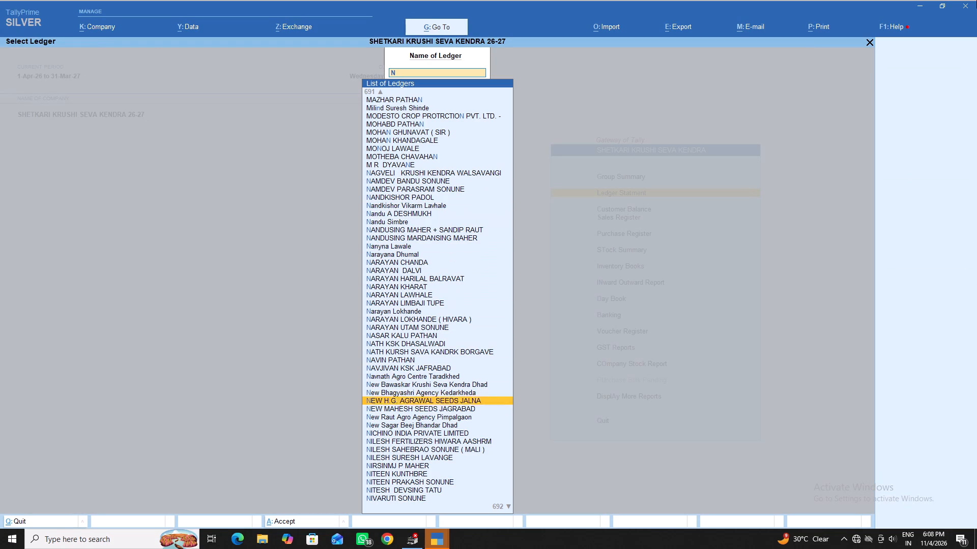
{"action": "key", "text": "Up"}
{"action": "key", "text": "Return"}
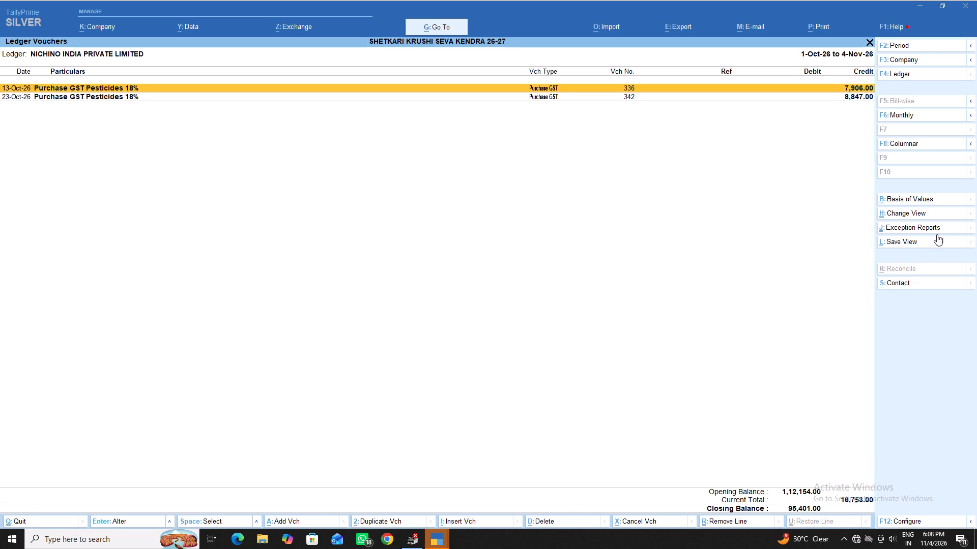
Change the ledger's reporting period to run from 1-Apr-26 to 4-Nov-26.
{"action": "left_click", "coordinate": [922, 46]}
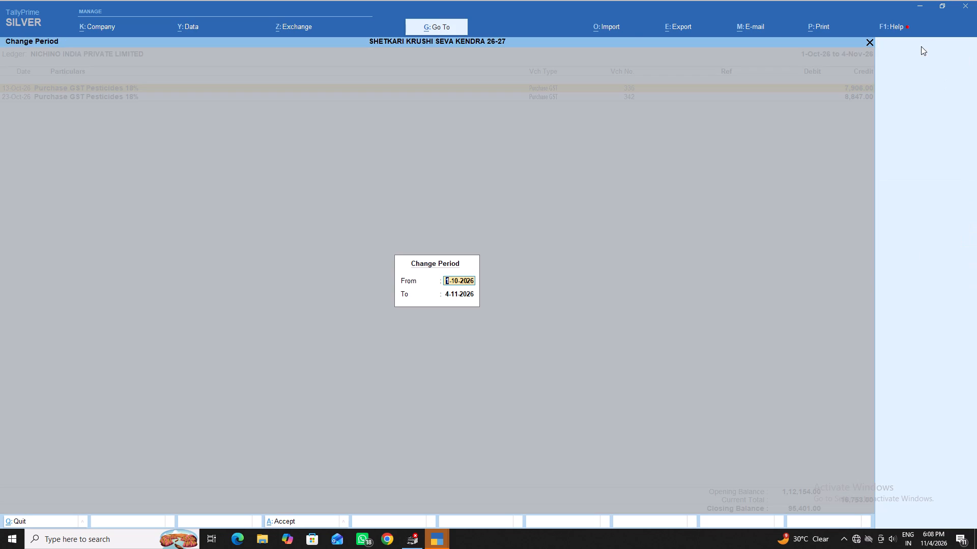
{"action": "key", "text": "space"}
{"action": "key", "text": "Return"}
{"action": "key", "text": "space"}
{"action": "key", "text": "Return"}
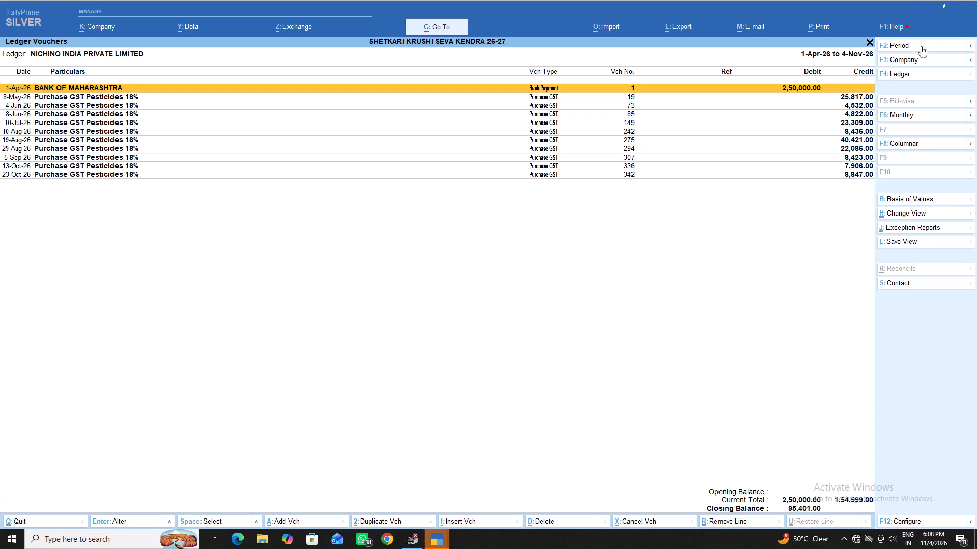
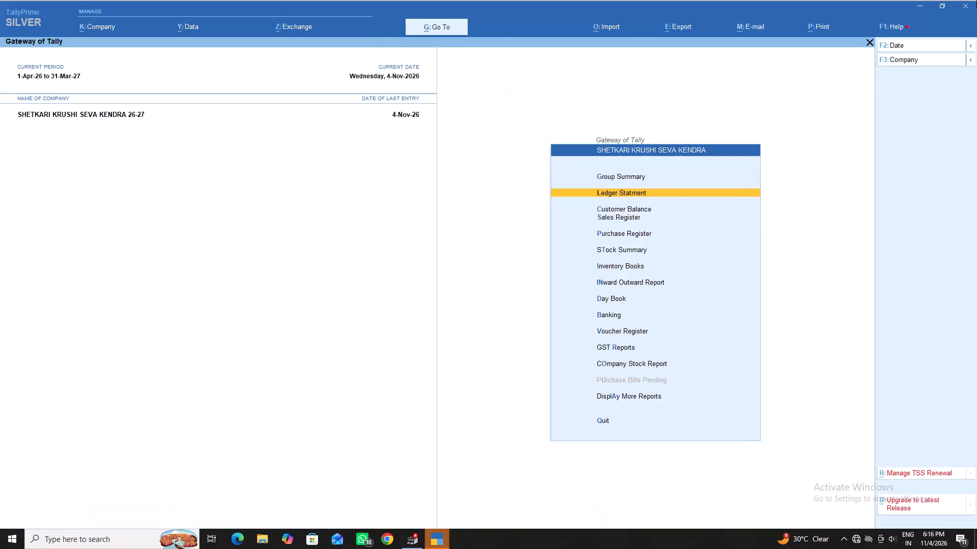
Leave the company's Report section and start a new Sales GST PF voucher dated 4-Nov-26.
{"action": "key", "text": "Escape"}
{"action": "key", "text": "Up"}
{"action": "key", "text": "Up"}
{"action": "key", "text": "Up"}
{"action": "key", "text": "Up"}
{"action": "key", "text": "Up"}
{"action": "key", "text": "Up"}
{"action": "key", "text": "Up"}
{"action": "key", "text": "Up"}
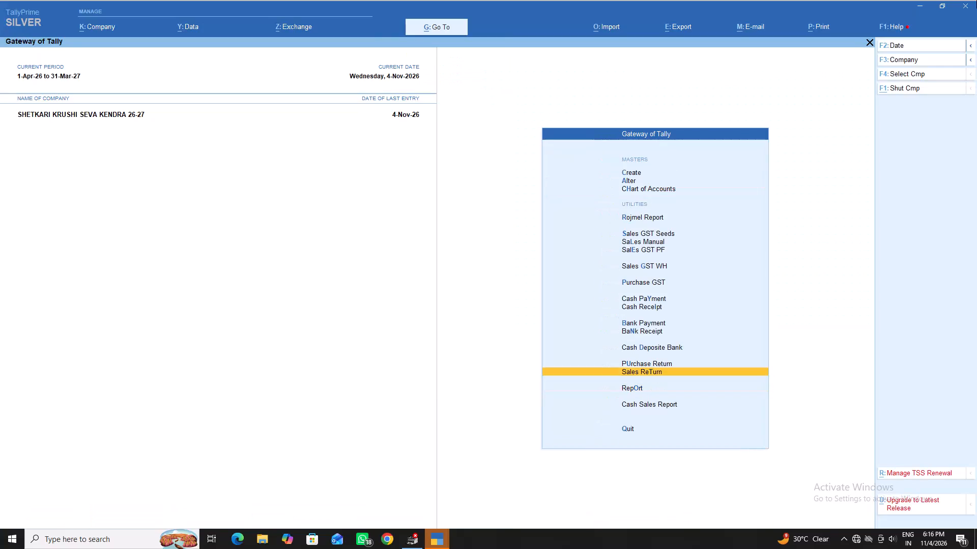
{"action": "key", "text": "Up"}
{"action": "key", "text": "Up"}
{"action": "key", "text": "Return"}
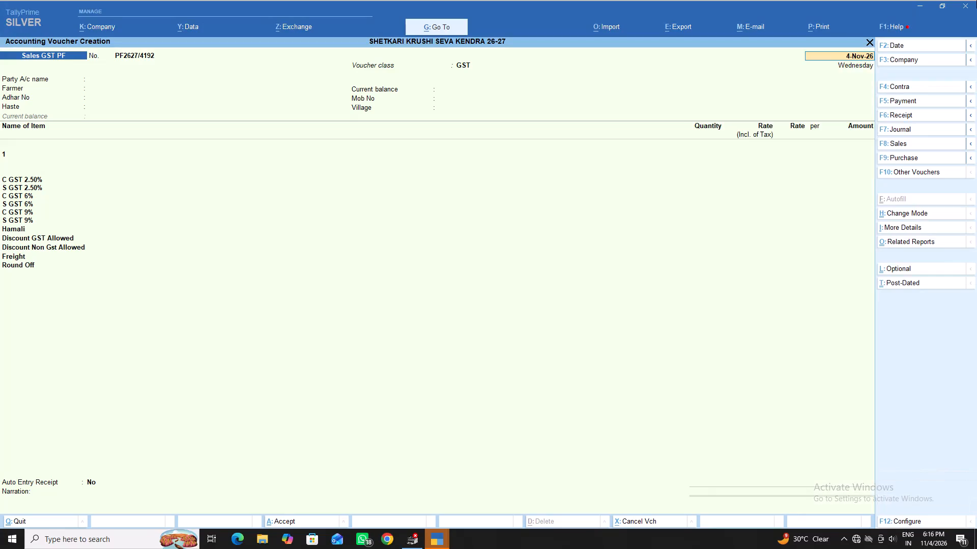
{"action": "key", "text": "Return"}
{"action": "key", "text": "k"}
{"action": "key", "text": "Down"}
{"action": "key", "text": "Down"}
{"action": "key", "text": "Down"}
{"action": "key", "text": "Down"}
{"action": "key", "text": "Down"}
{"action": "key", "text": "Down"}
{"action": "key", "text": "Down"}
{"action": "key", "text": "Down"}
{"action": "key", "text": "Down"}
{"action": "key", "text": "Down"}
{"action": "key", "text": "Down"}
{"action": "key", "text": "Down"}
{"action": "key", "text": "Down"}
{"action": "key", "text": "Down"}
{"action": "key", "text": "Down"}
{"action": "key", "text": "Down"}
{"action": "key", "text": "Down"}
{"action": "key", "text": "Down"}
{"action": "key", "text": "Down"}
{"action": "key", "text": "Down"}
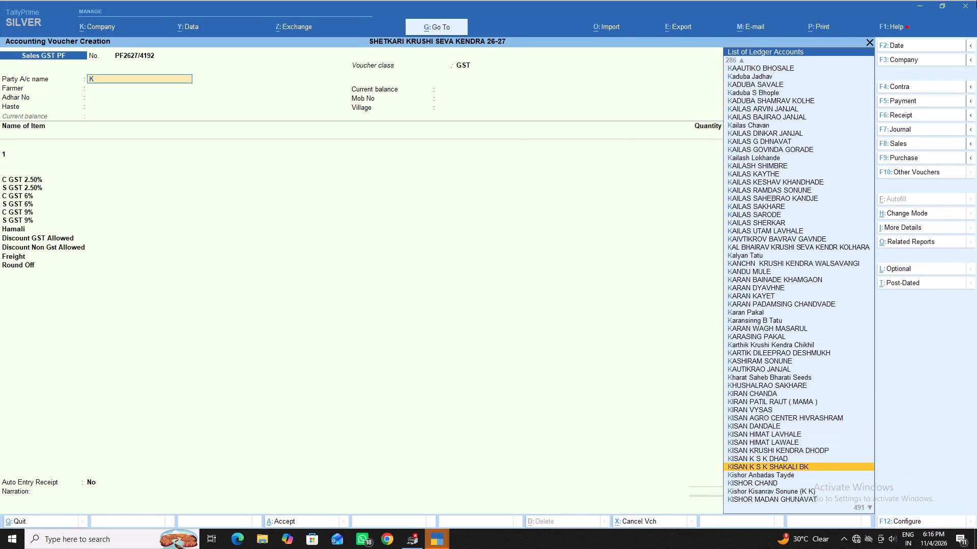
{"action": "key", "text": "Down"}
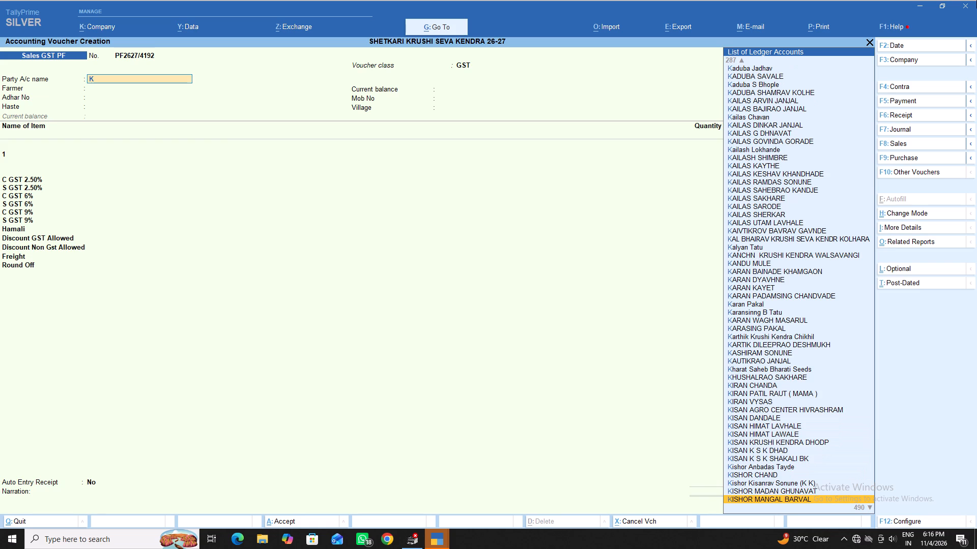
{"action": "key", "text": "Return"}
{"action": "key", "text": "Return"}
{"action": "key", "text": "Return"}
{"action": "key", "text": "Return"}
{"action": "key", "text": "Return"}
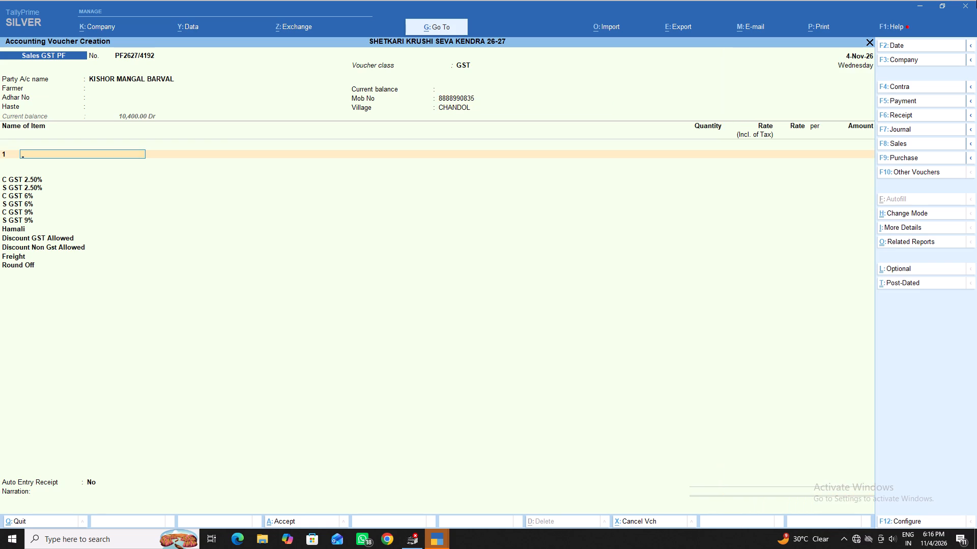
Look through the stock items starting with T for the product to enter on the voucher's first item line.
{"action": "key", "text": "t"}
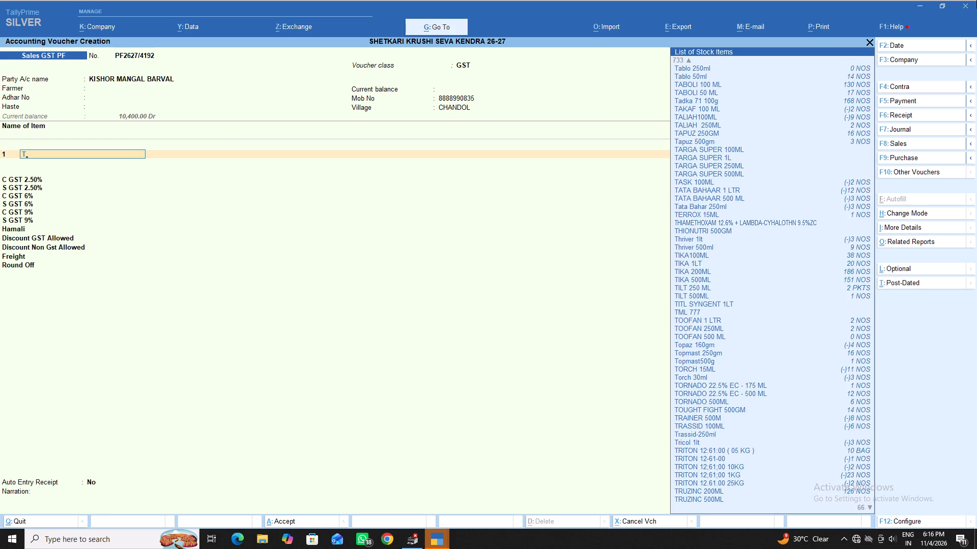
{"action": "key", "text": "Down"}
{"action": "key", "text": "Down"}
{"action": "key", "text": "Down"}
{"action": "key", "text": "Down"}
{"action": "key", "text": "Down"}
{"action": "key", "text": "Down"}
{"action": "key", "text": "Down"}
{"action": "key", "text": "Down"}
{"action": "key", "text": "Down"}
{"action": "key", "text": "Down"}
{"action": "key", "text": "Down"}
{"action": "key", "text": "Down"}
{"action": "key", "text": "Down"}
{"action": "key", "text": "Down"}
{"action": "key", "text": "Down"}
{"action": "key", "text": "Down"}
{"action": "key", "text": "Down"}
{"action": "key", "text": "Down"}
{"action": "key", "text": "Down"}
{"action": "key", "text": "Down"}
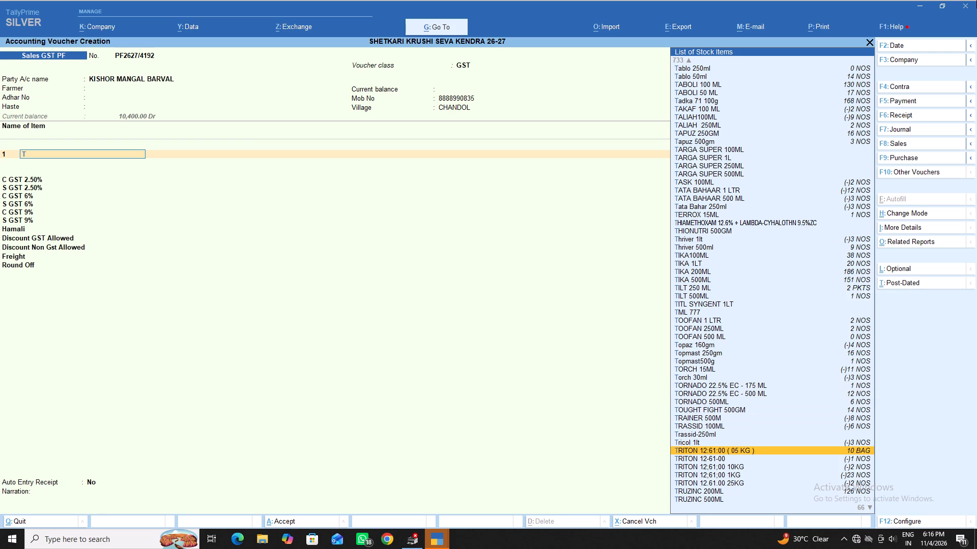
{"action": "key", "text": "Down"}
{"action": "key", "text": "Down"}
{"action": "key", "text": "Down"}
{"action": "key", "text": "Down"}
{"action": "key", "text": "Down"}
{"action": "key", "text": "Down"}
{"action": "key", "text": "Down"}
{"action": "key", "text": "Down"}
{"action": "key", "text": "Down"}
{"action": "key", "text": "Down"}
{"action": "key", "text": "Down"}
{"action": "key", "text": "Down"}
{"action": "key", "text": "Down"}
{"action": "key", "text": "Down"}
{"action": "key", "text": "Down"}
{"action": "key", "text": "Down"}
{"action": "key", "text": "Down"}
{"action": "key", "text": "Down"}
{"action": "key", "text": "Down"}
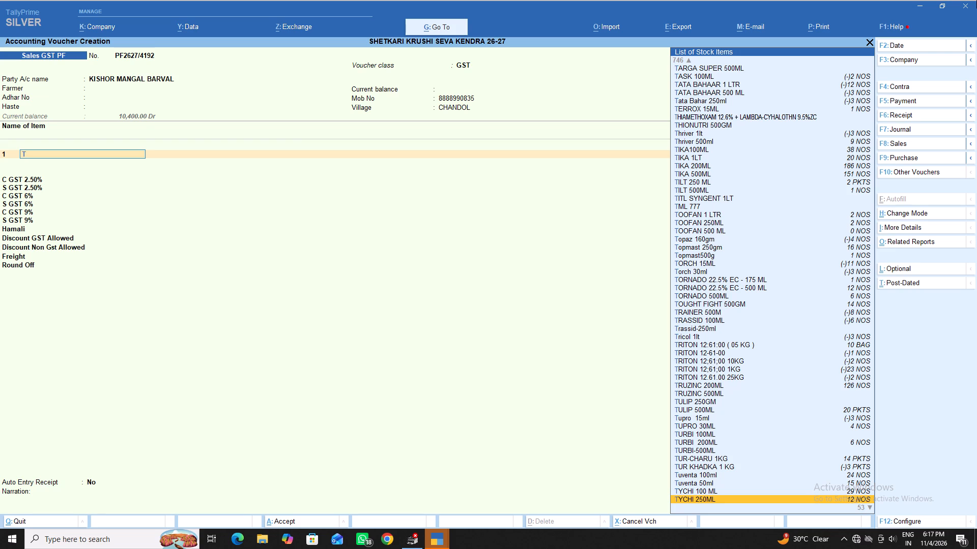
{"action": "key", "text": "Up"}
{"action": "key", "text": "Up"}
{"action": "key", "text": "Up"}
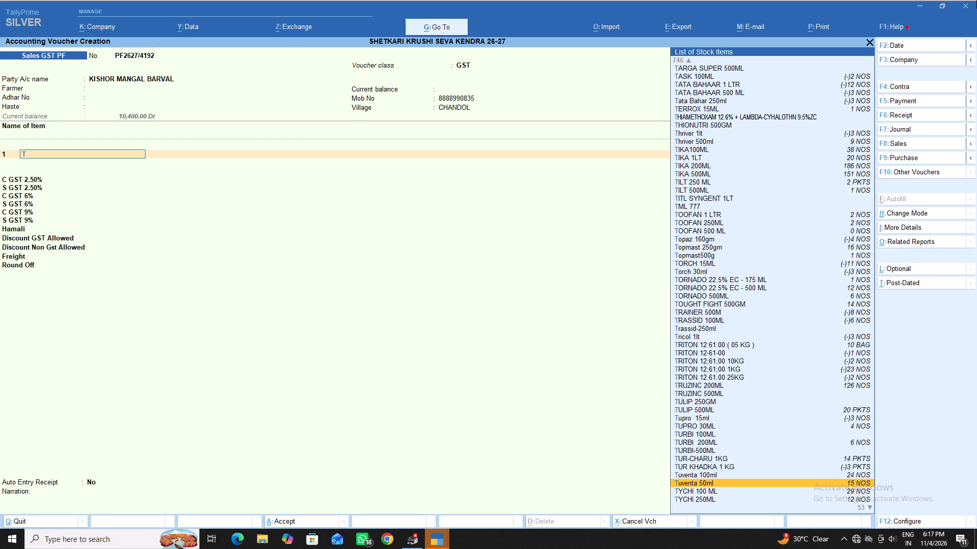
{"action": "key", "text": "Down"}
{"action": "key", "text": "Down"}
{"action": "key", "text": "Down"}
{"action": "key", "text": "Down"}
{"action": "key", "text": "Down"}
{"action": "key", "text": "Down"}
{"action": "key", "text": "Down"}
{"action": "key", "text": "Down"}
{"action": "key", "text": "Down"}
{"action": "key", "text": "Down"}
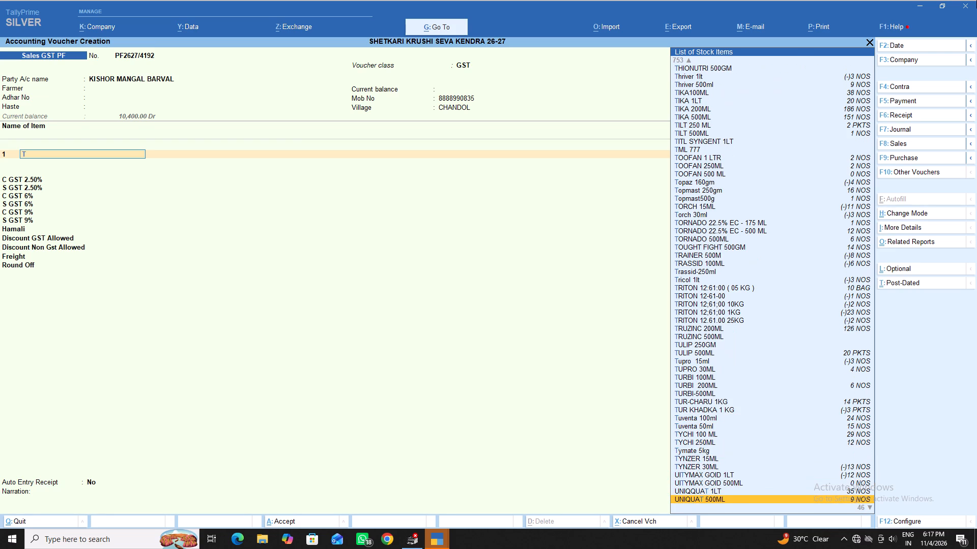
{"action": "key", "text": "Up"}
{"action": "key", "text": "Up"}
{"action": "key", "text": "Up"}
{"action": "key", "text": "Up"}
{"action": "key", "text": "Up"}
{"action": "key", "text": "Up"}
{"action": "key", "text": "Up"}
{"action": "key", "text": "Up"}
{"action": "key", "text": "Up"}
{"action": "key", "text": "Up"}
{"action": "key", "text": "Up"}
{"action": "key", "text": "Up"}
{"action": "key", "text": "Up"}
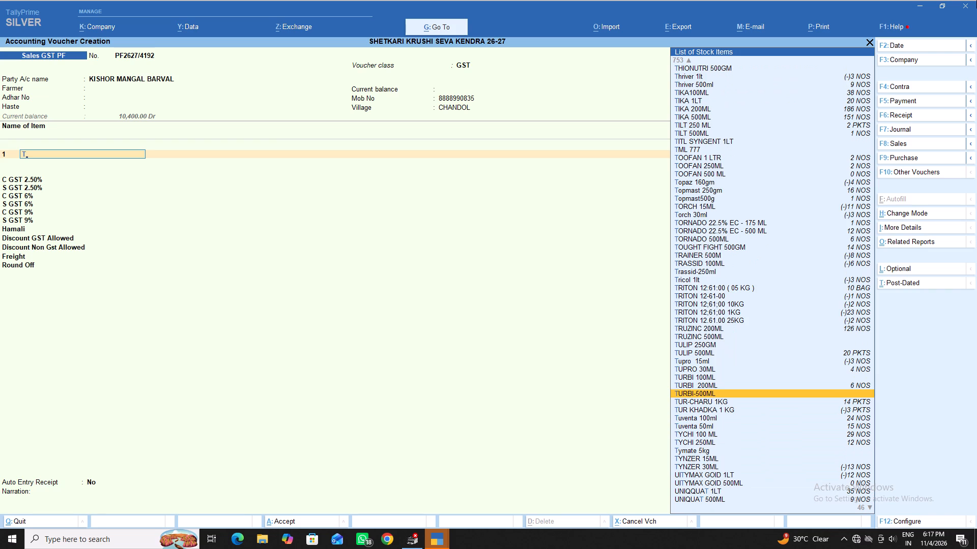
{"action": "key", "text": "Up"}
{"action": "key", "text": "Up"}
{"action": "key", "text": "Up"}
{"action": "key", "text": "Up"}
{"action": "key", "text": "Up"}
{"action": "key", "text": "Up"}
{"action": "key", "text": "Up"}
{"action": "key", "text": "Up"}
{"action": "key", "text": "Up"}
{"action": "key", "text": "Up"}
{"action": "key", "text": "Up"}
{"action": "key", "text": "Up"}
{"action": "key", "text": "Up"}
{"action": "key", "text": "Up"}
{"action": "key", "text": "Up"}
{"action": "key", "text": "Up"}
{"action": "key", "text": "Up"}
{"action": "key", "text": "Up"}
{"action": "key", "text": "Up"}
{"action": "key", "text": "Up"}
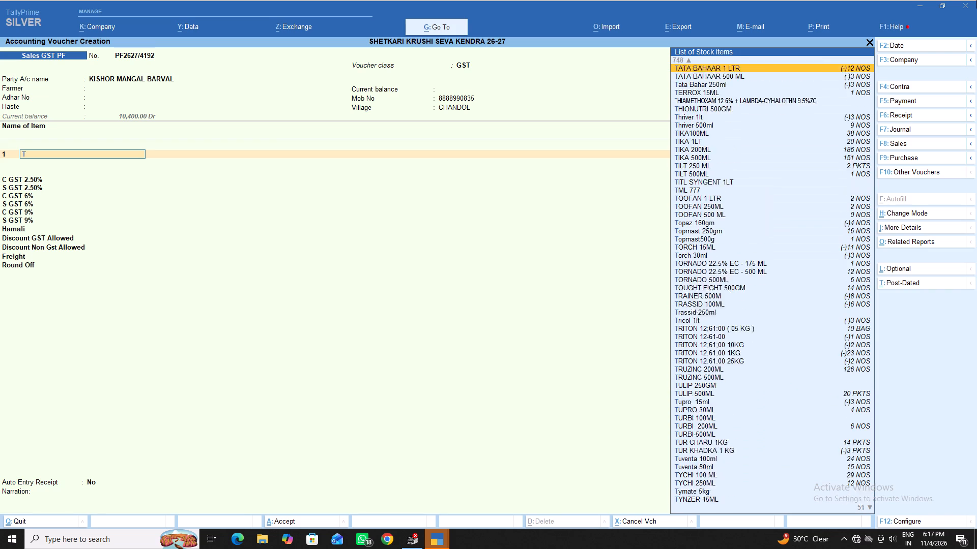
{"action": "key", "text": "Down"}
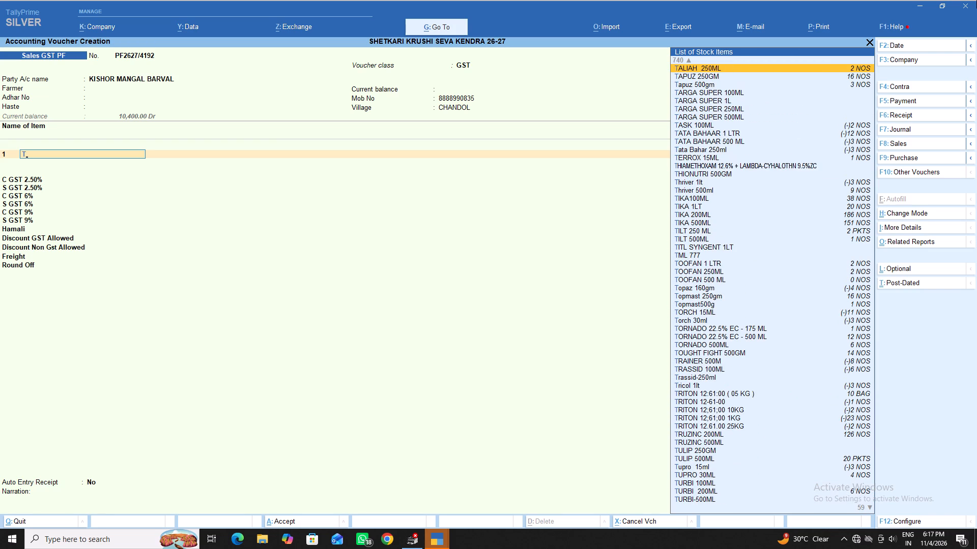
{"action": "key", "text": "Down"}
{"action": "key", "text": "Down"}
{"action": "key", "text": "Down"}
{"action": "key", "text": "Down"}
{"action": "key", "text": "Down"}
{"action": "key", "text": "Down"}
{"action": "key", "text": "Down"}
{"action": "key", "text": "Down"}
{"action": "key", "text": "Down"}
{"action": "key", "text": "Down"}
{"action": "key", "text": "Down"}
{"action": "key", "text": "Down"}
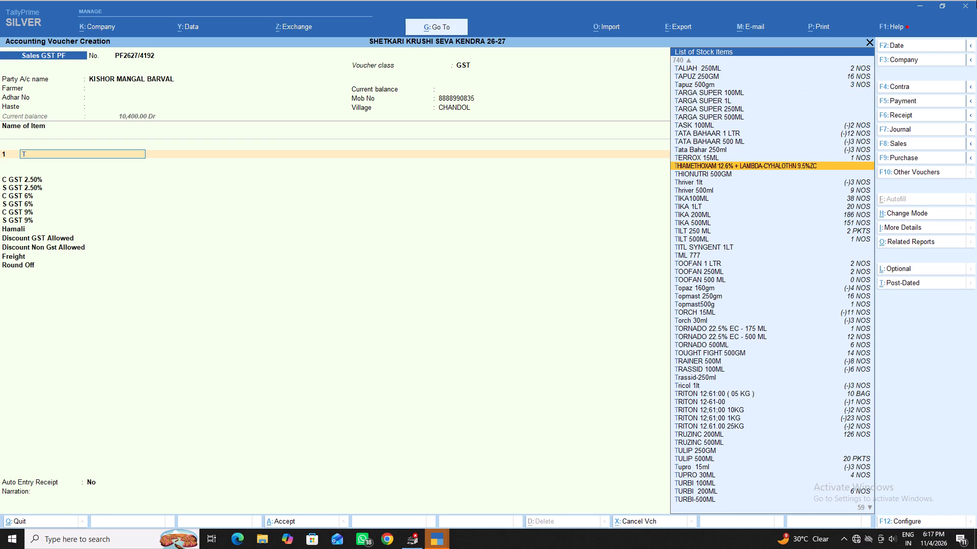
{"action": "key", "text": "Down"}
{"action": "key", "text": "Down"}
{"action": "key", "text": "Down"}
{"action": "key", "text": "Down"}
{"action": "key", "text": "Down"}
{"action": "key", "text": "Down"}
{"action": "key", "text": "Down"}
{"action": "key", "text": "Down"}
{"action": "key", "text": "Down"}
{"action": "key", "text": "Down"}
{"action": "key", "text": "Down"}
{"action": "key", "text": "Down"}
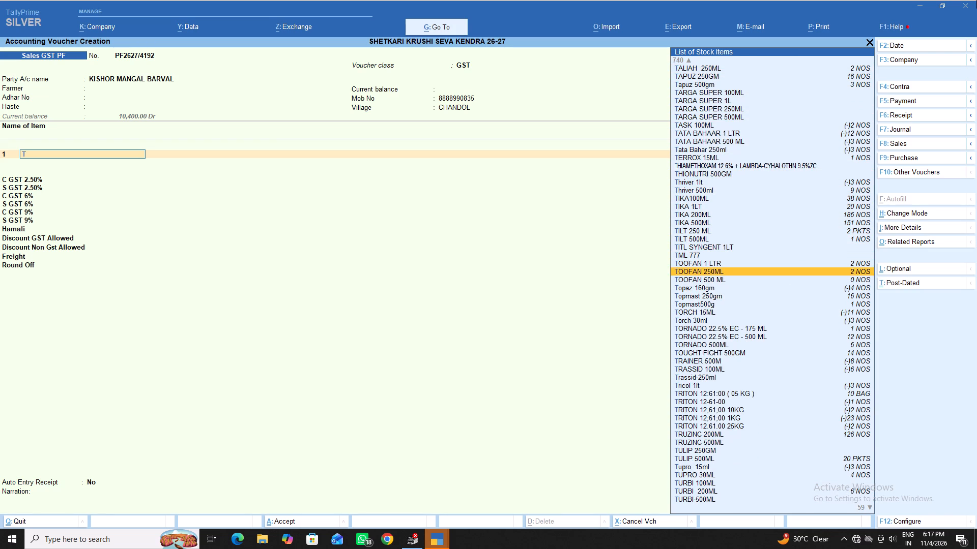
Examine the stock items starting with T further to find the product for the voucher's first item line.
{"action": "key", "text": "Down"}
{"action": "key", "text": "Down"}
{"action": "key", "text": "Up"}
{"action": "key", "text": "Up"}
{"action": "key", "text": "Up"}
{"action": "key", "text": "Up"}
{"action": "key", "text": "Up"}
{"action": "key", "text": "Up"}
{"action": "key", "text": "Up"}
{"action": "key", "text": "Up"}
{"action": "key", "text": "Up"}
{"action": "key", "text": "Up"}
{"action": "key", "text": "Up"}
{"action": "key", "text": "Up"}
{"action": "key", "text": "Up"}
{"action": "key", "text": "Up"}
{"action": "key", "text": "Up"}
{"action": "key", "text": "Up"}
{"action": "key", "text": "Up"}
{"action": "key", "text": "Up"}
{"action": "key", "text": "Up"}
{"action": "key", "text": "Up"}
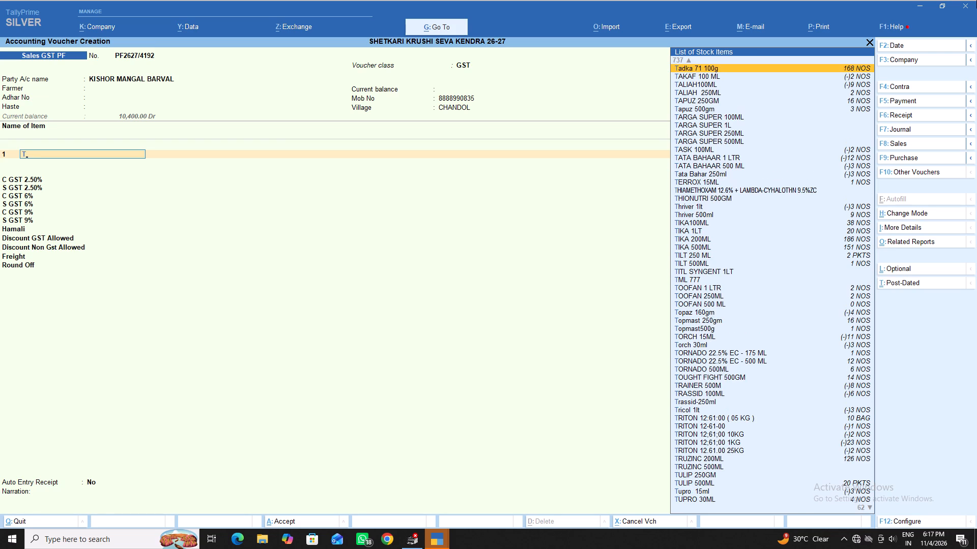
{"action": "key", "text": "Down"}
{"action": "key", "text": "Down"}
{"action": "key", "text": "Down"}
{"action": "key", "text": "Down"}
{"action": "key", "text": "Down"}
{"action": "key", "text": "Down"}
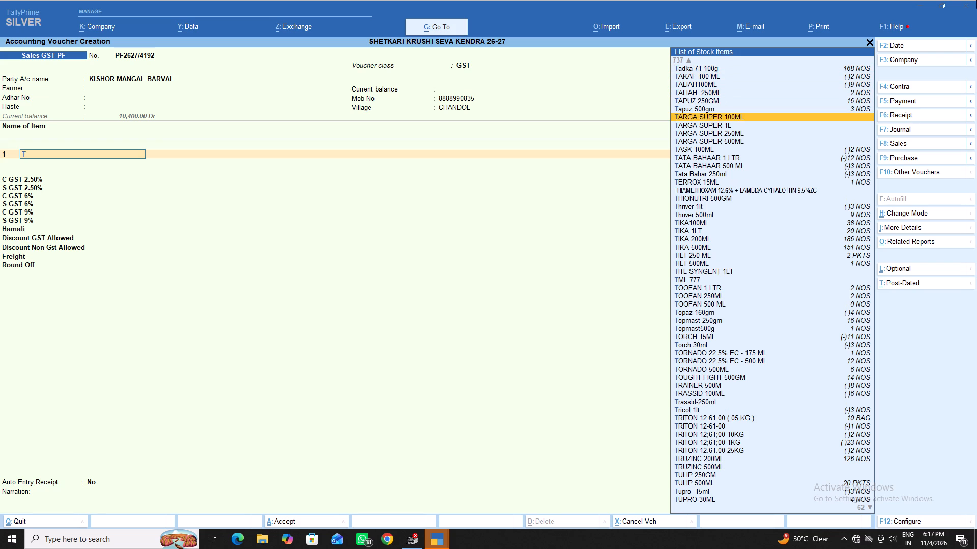
{"action": "key", "text": "Down"}
{"action": "key", "text": "Down"}
{"action": "key", "text": "Down"}
{"action": "key", "text": "Down"}
{"action": "key", "text": "Down"}
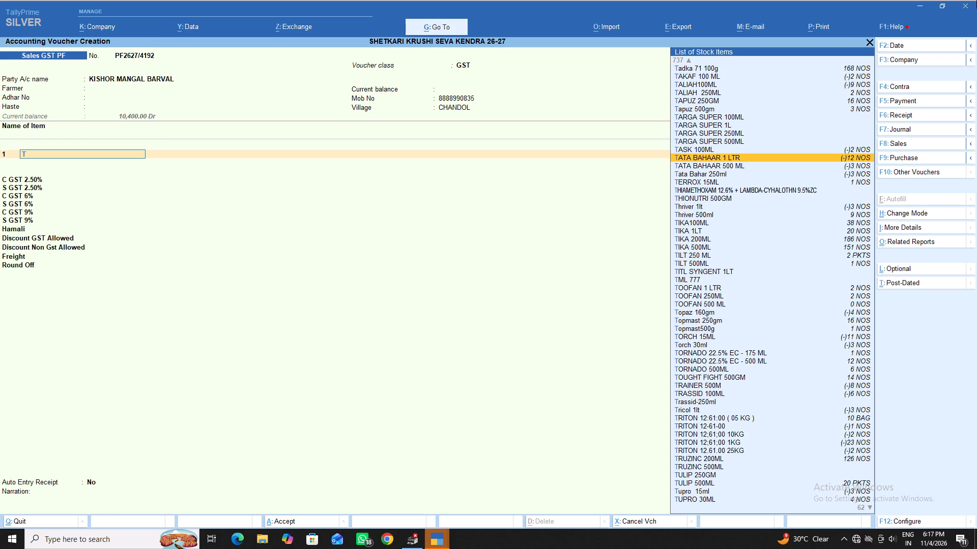
{"action": "key", "text": "k"}
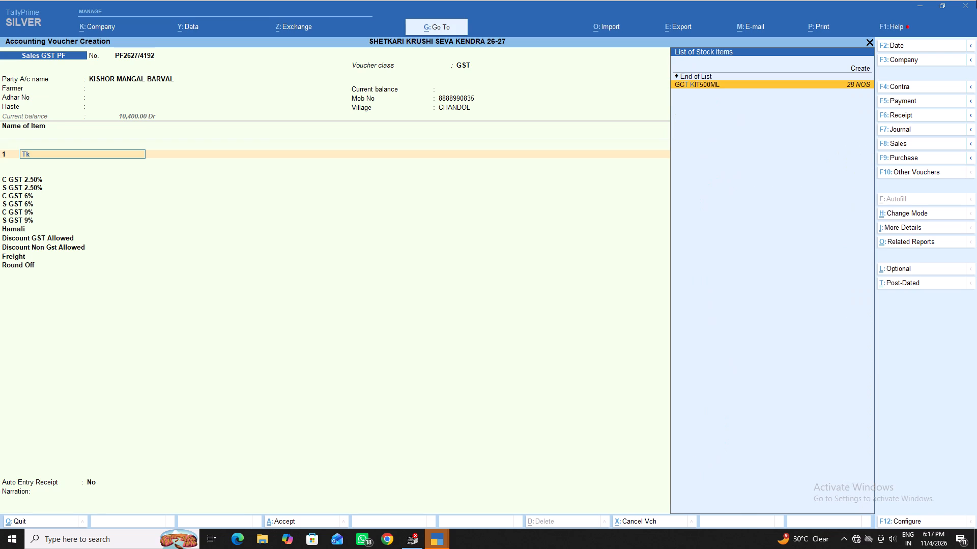
{"action": "key", "text": "BackSpace"}
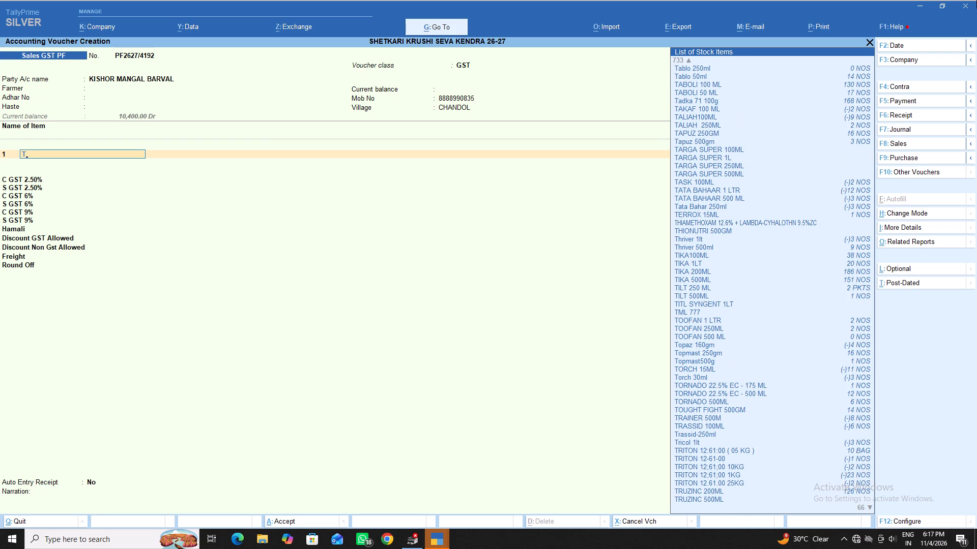
Enter TABOLI 100 ML on the first item line with batch Btbl608010, quantity 1 and tax-inclusive rate 750.
{"action": "key", "text": "Down"}
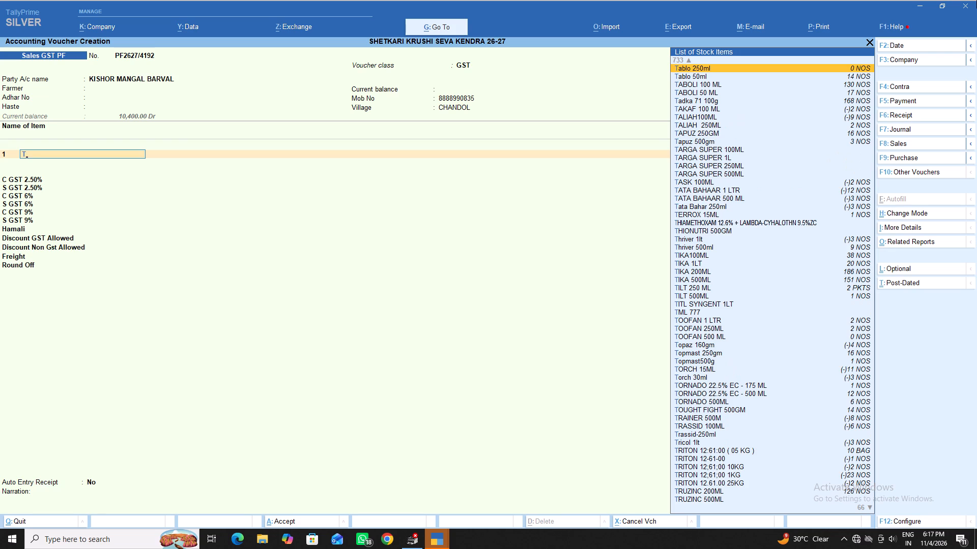
{"action": "key", "text": "Down"}
{"action": "key", "text": "Down"}
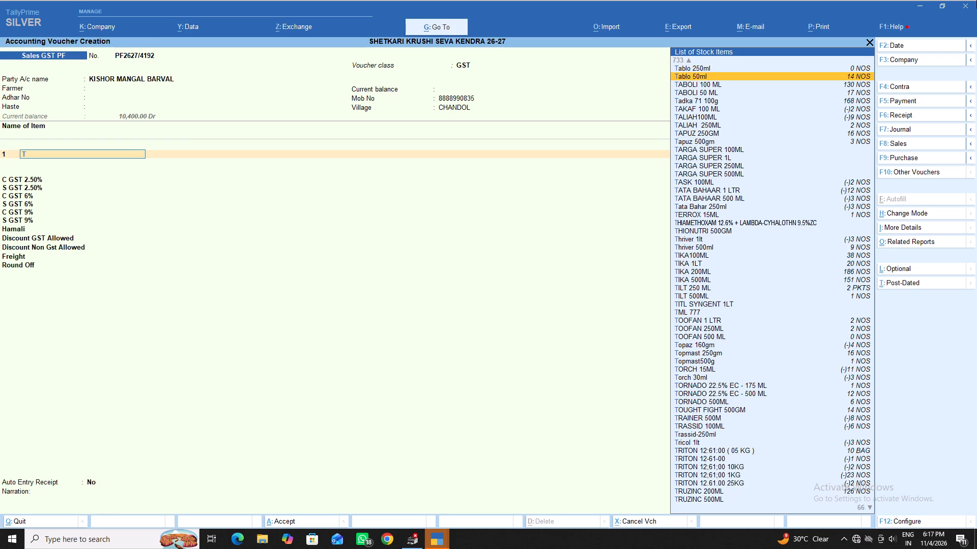
{"action": "key", "text": "Return"}
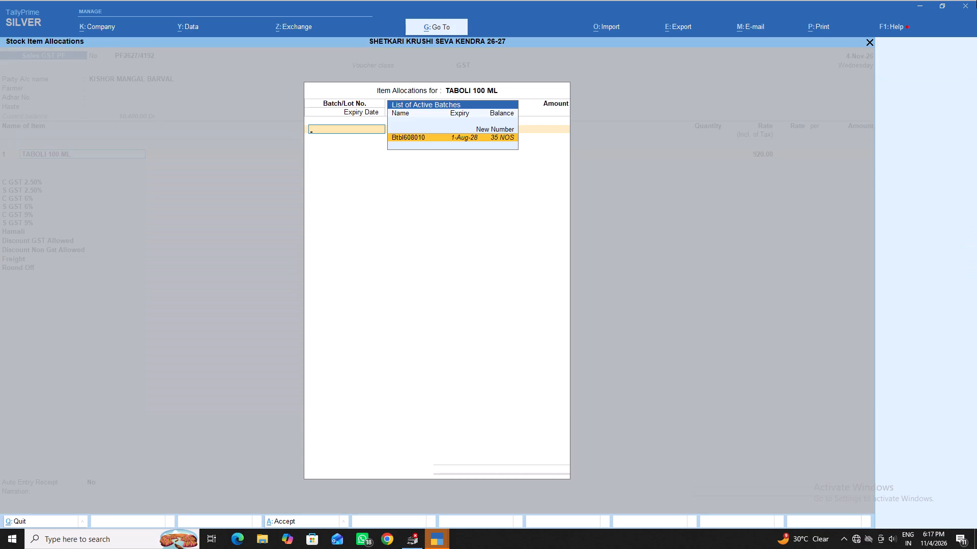
{"action": "key", "text": "Return"}
{"action": "key", "text": "1"}
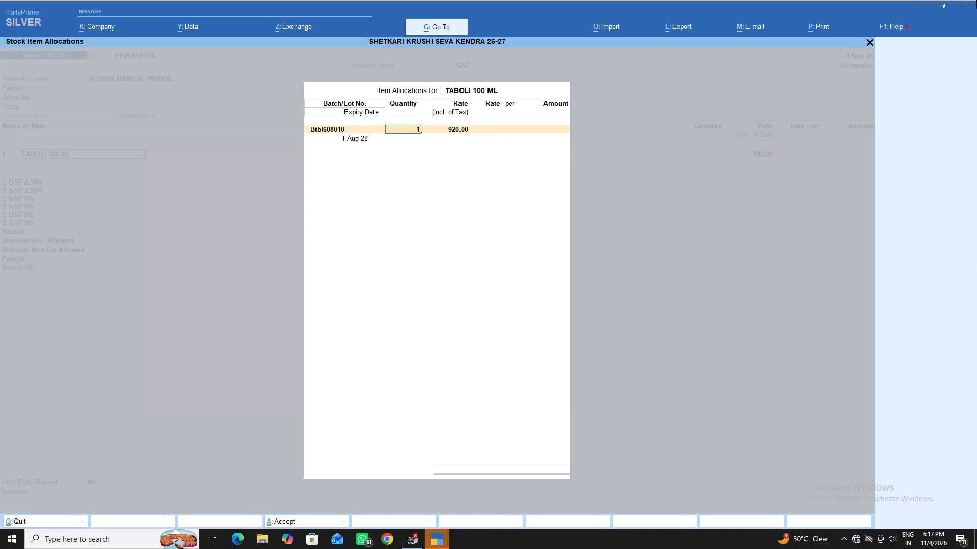
{"action": "key", "text": "Return"}
{"action": "type", "text": "750"}
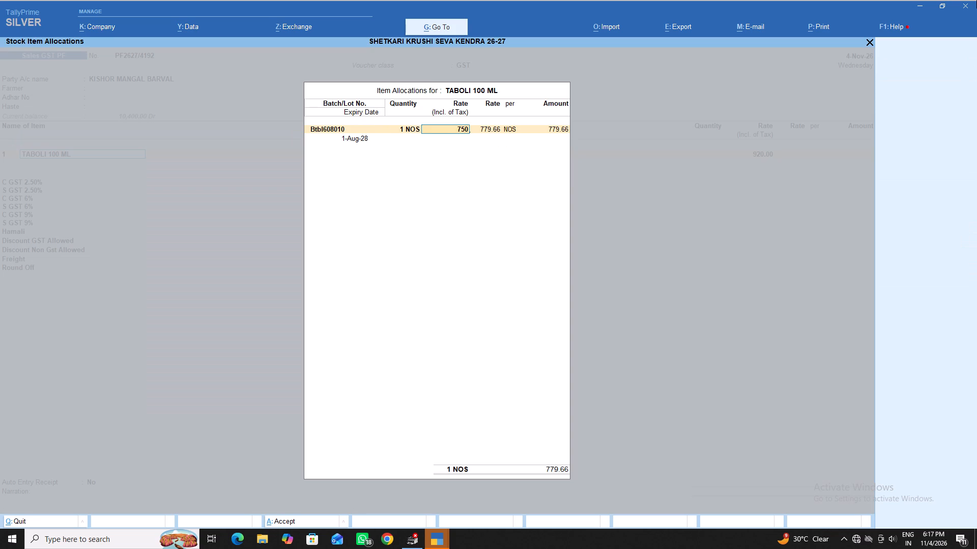
{"action": "key", "text": "Return"}
{"action": "key", "text": "Return"}
{"action": "key", "text": "Return"}
{"action": "key", "text": "Return"}
Keep the default tax, discount, freight and narration entries, save the TABOLI voucher and skip printing it.
{"action": "key", "text": "Return"}
{"action": "key", "text": "Return"}
{"action": "key", "text": "Return"}
{"action": "key", "text": "Return"}
{"action": "key", "text": "Return"}
{"action": "key", "text": "Return"}
{"action": "key", "text": "Return"}
{"action": "key", "text": "Return"}
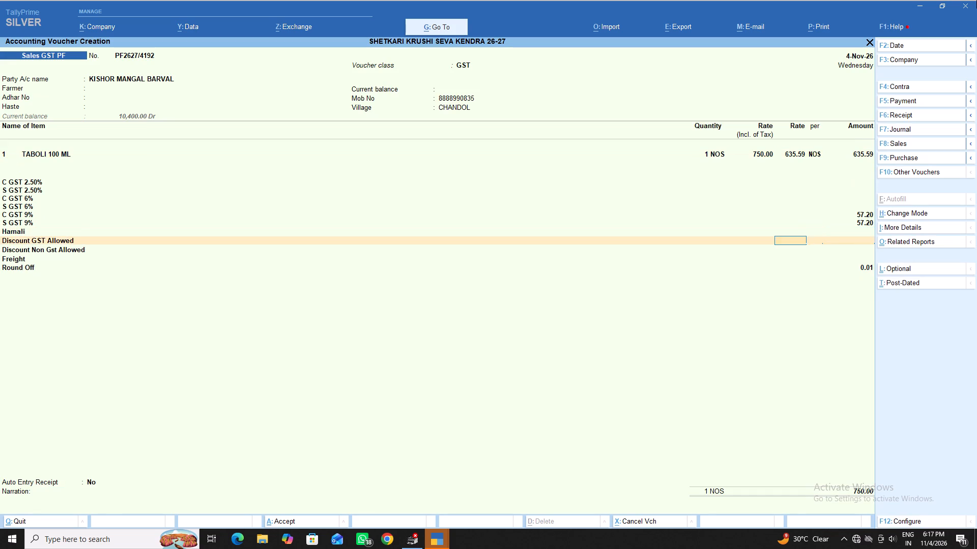
{"action": "key", "text": "Return"}
{"action": "key", "text": "Return"}
{"action": "key", "text": "Return"}
{"action": "key", "text": "Return"}
{"action": "key", "text": "Return"}
{"action": "key", "text": "Return"}
{"action": "key", "text": "Return"}
{"action": "key", "text": "Return"}
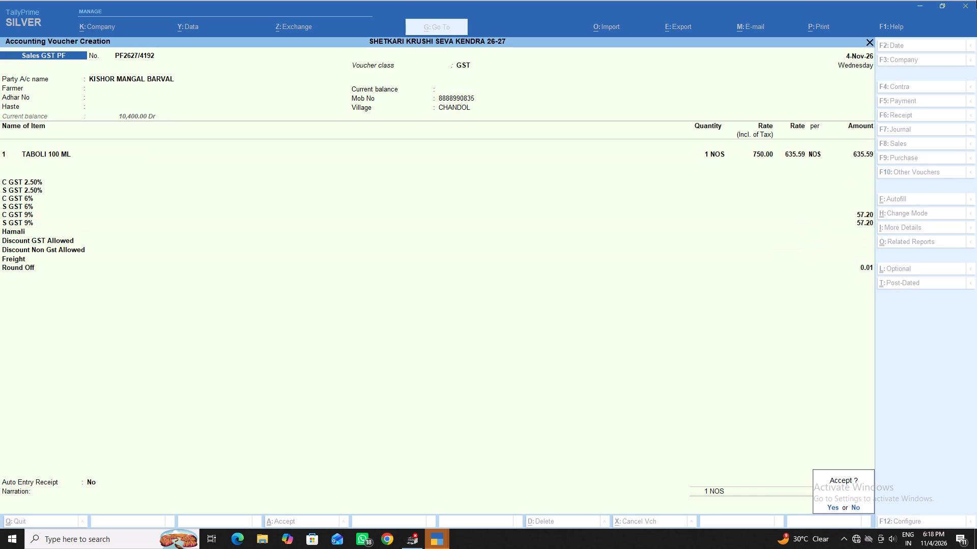
{"action": "key", "text": "Return"}
{"action": "key", "text": "Escape"}
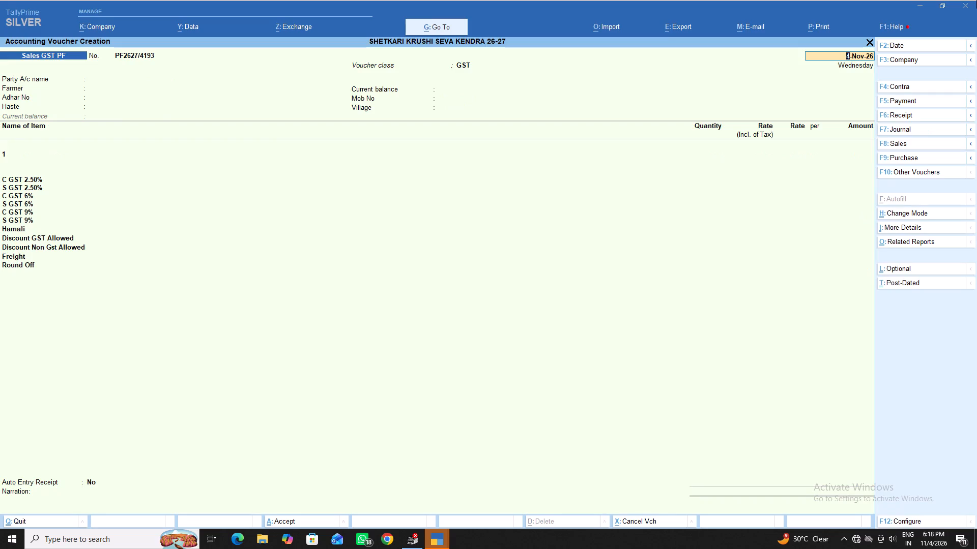
{"action": "key", "text": "Return"}
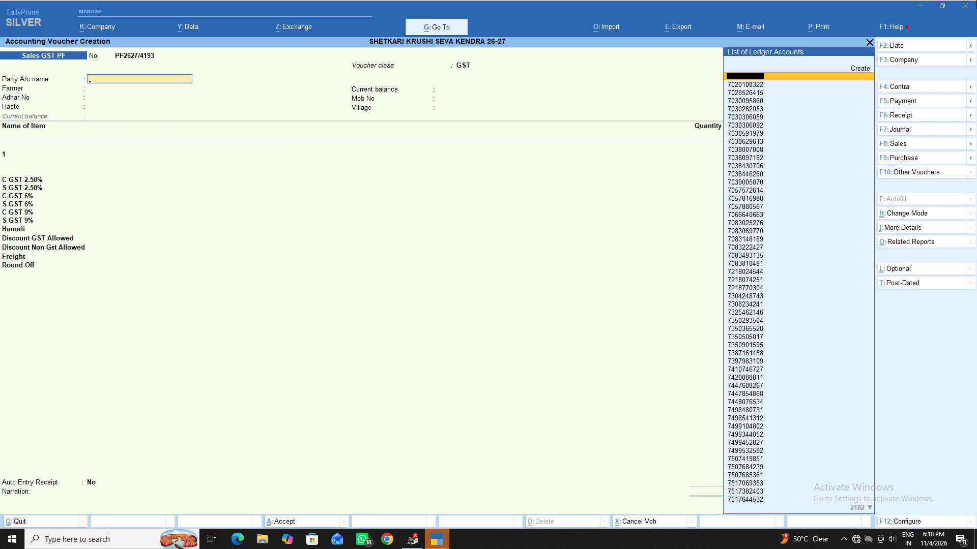
{"action": "key", "text": "e"}
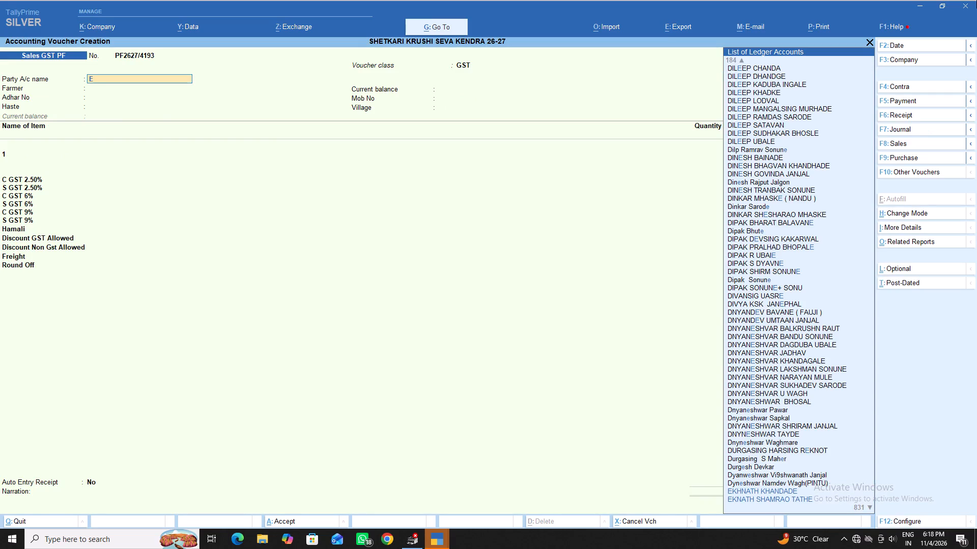
{"action": "key", "text": "Down"}
{"action": "key", "text": "Down"}
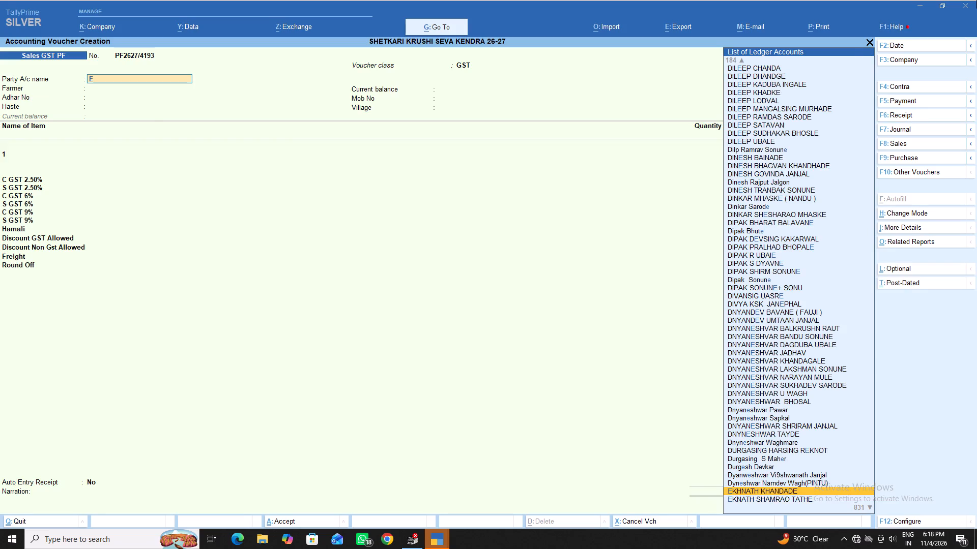
{"action": "key", "text": "Return"}
{"action": "key", "text": "Return"}
{"action": "key", "text": "Return"}
{"action": "key", "text": "Return"}
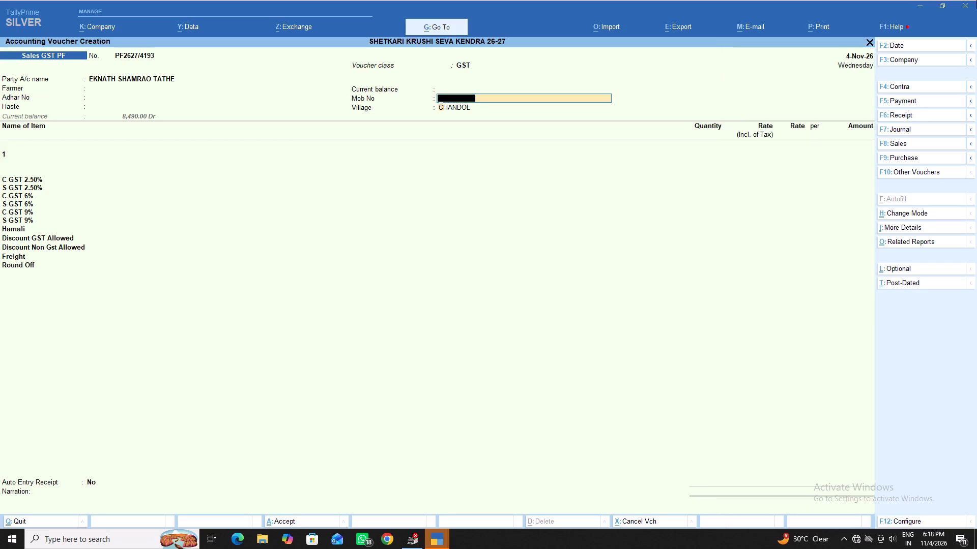
{"action": "key", "text": "Return"}
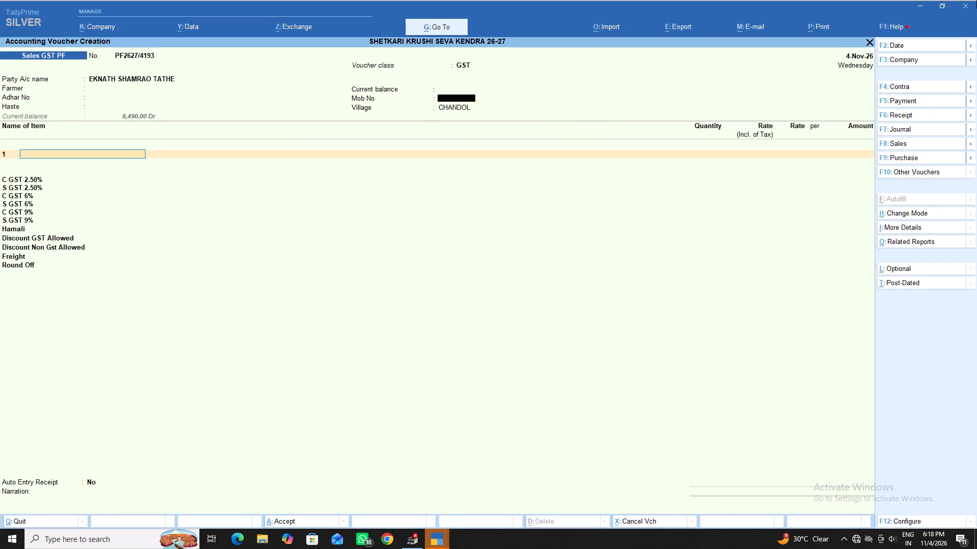
Enter HOLDER 8 GM on the first item line with batch Ns-111/32, quantity 1 and tax-inclusive rate 100.
{"action": "type", "text": "ho"}
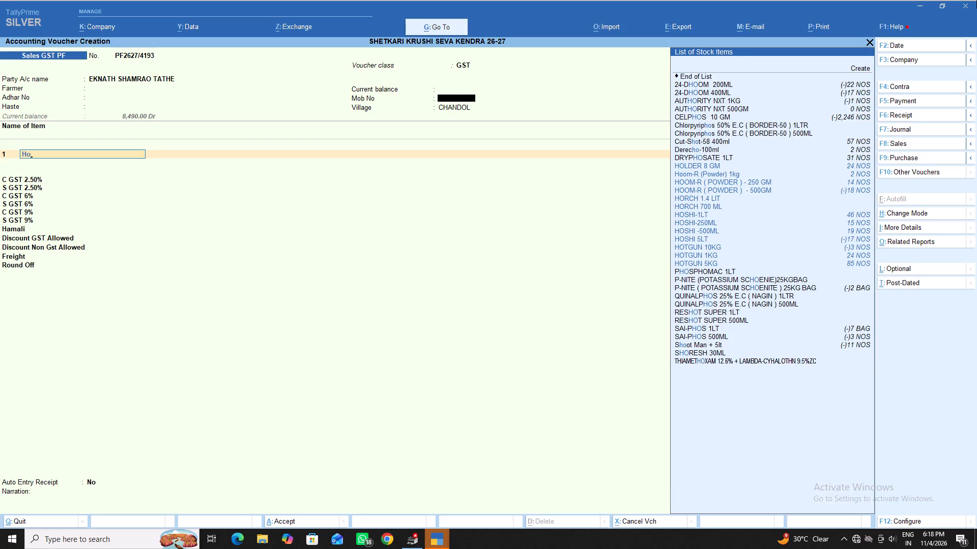
{"action": "key", "text": "Down"}
{"action": "key", "text": "Down"}
{"action": "key", "text": "Down"}
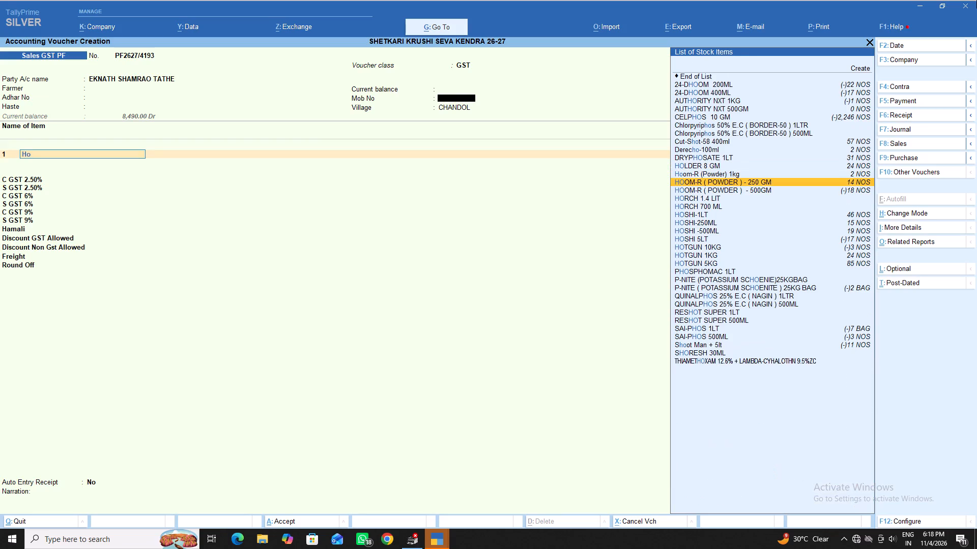
{"action": "key", "text": "Up"}
{"action": "key", "text": "Up"}
{"action": "key", "text": "Return"}
{"action": "key", "text": "Down"}
{"action": "key", "text": "Down"}
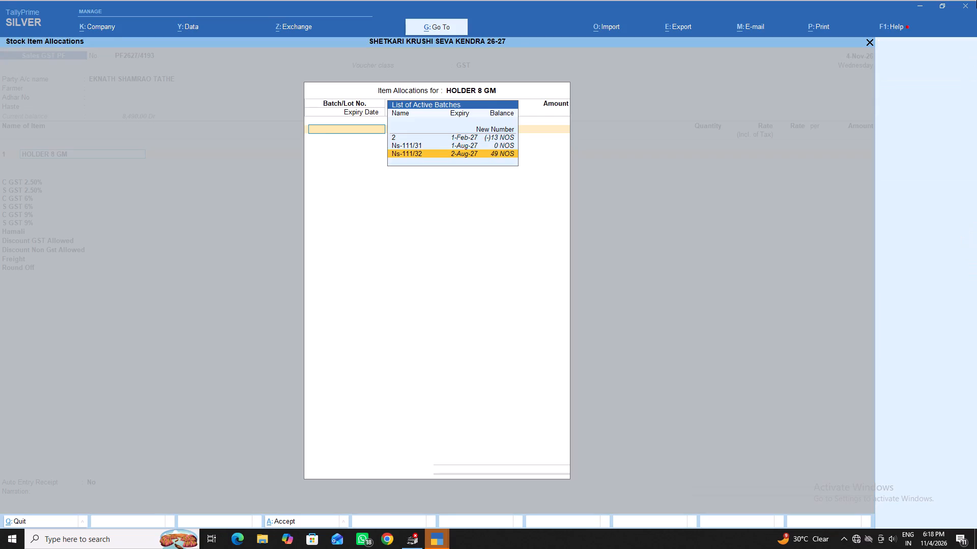
{"action": "key", "text": "Return"}
{"action": "key", "text": "1"}
{"action": "key", "text": "Return"}
{"action": "type", "text": "100"}
{"action": "key", "text": "Return"}
{"action": "key", "text": "Return"}
{"action": "key", "text": "Return"}
{"action": "key", "text": "Return"}
Keep the default tax, discount, freight and narration entries, save the HOLDER voucher and skip printing it.
{"action": "key", "text": "Return"}
{"action": "key", "text": "Return"}
{"action": "key", "text": "Return"}
{"action": "key", "text": "Return"}
{"action": "key", "text": "Return"}
{"action": "key", "text": "Return"}
{"action": "key", "text": "Return"}
{"action": "key", "text": "Return"}
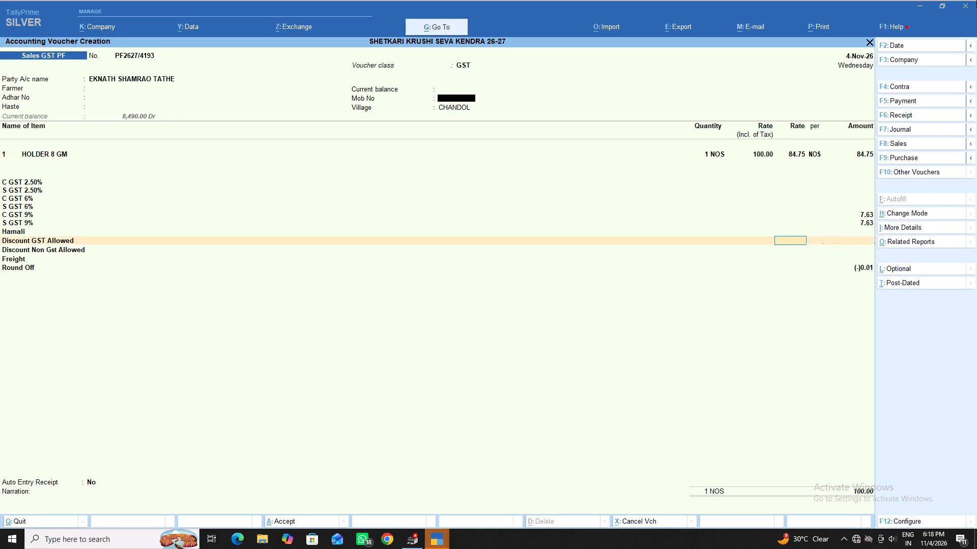
{"action": "key", "text": "Return"}
{"action": "key", "text": "Return"}
{"action": "key", "text": "Return"}
{"action": "key", "text": "Return"}
{"action": "key", "text": "Return"}
{"action": "key", "text": "Return"}
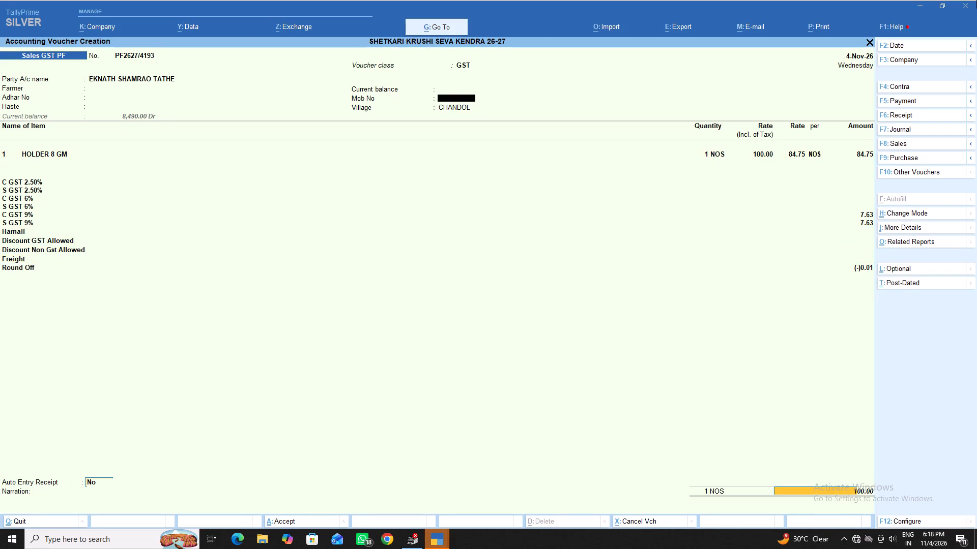
{"action": "key", "text": "Return"}
{"action": "key", "text": "Return"}
{"action": "key", "text": "Return"}
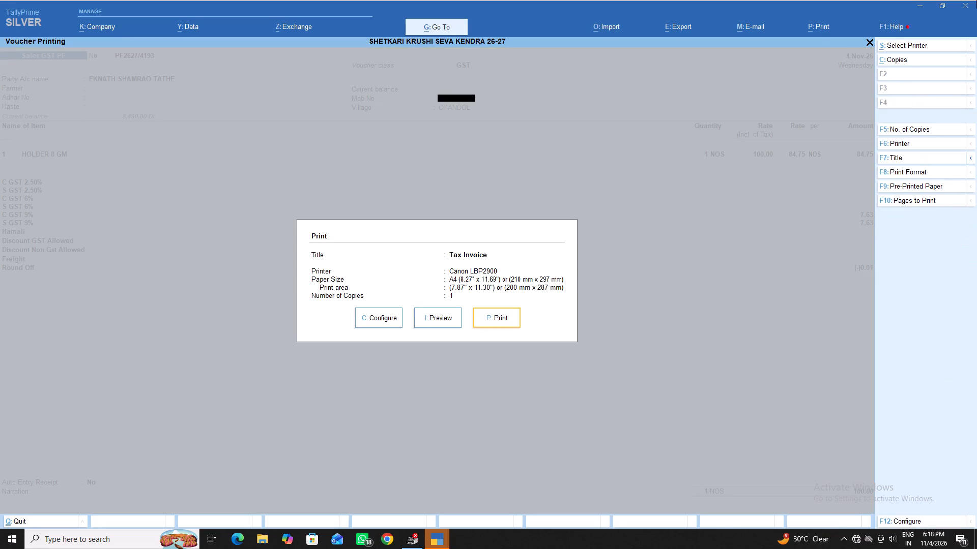
{"action": "key", "text": "Escape"}
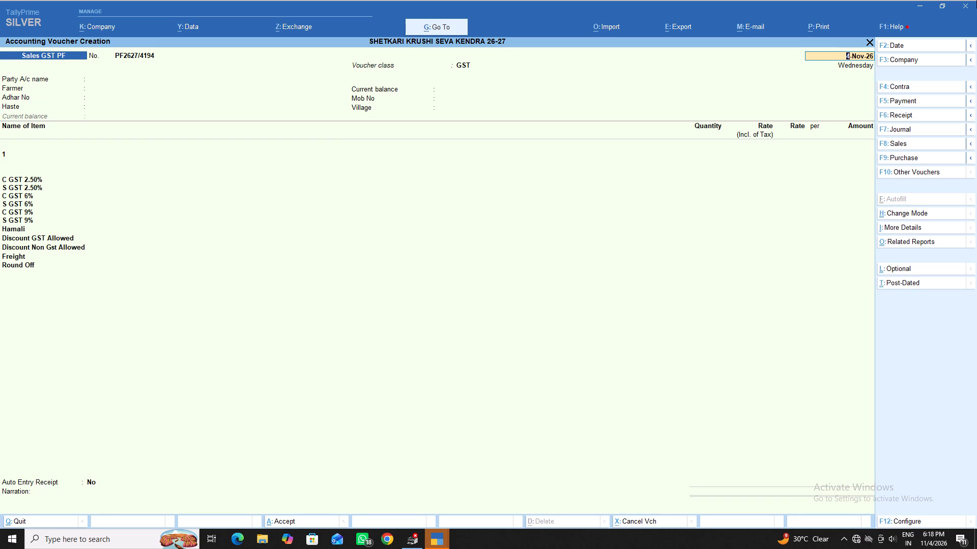
Leave the blank Sales GST PF voucher and return to the Gateway of Tally.
{"action": "key", "text": "Escape"}
{"action": "key", "text": "Escape"}
{"action": "key", "text": "Escape"}
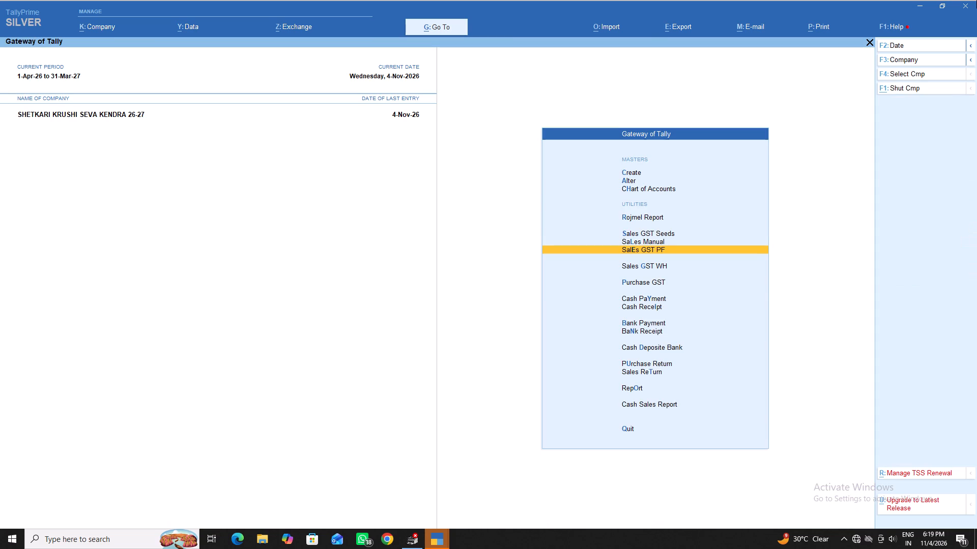